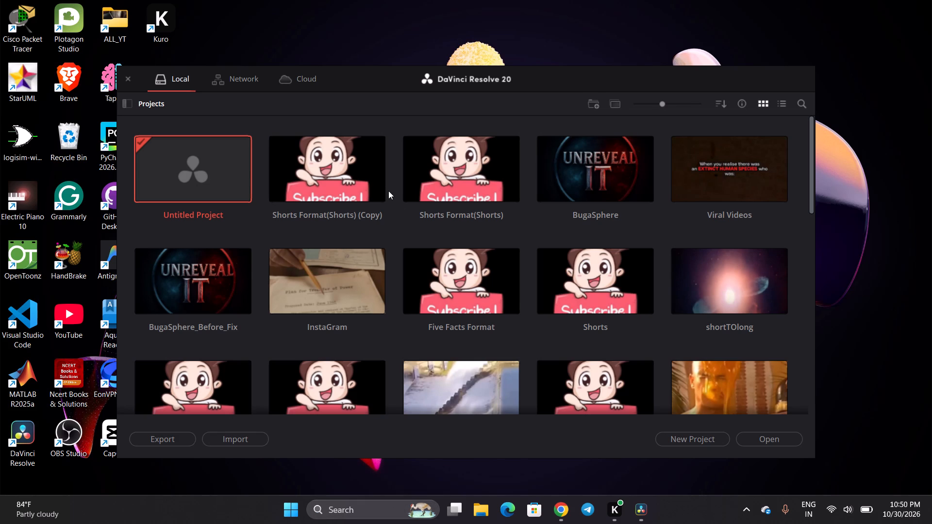
Open the local project named Shorts Format(Shorts) (Copy).
{"action": "double_click", "coordinate": [319, 175]}
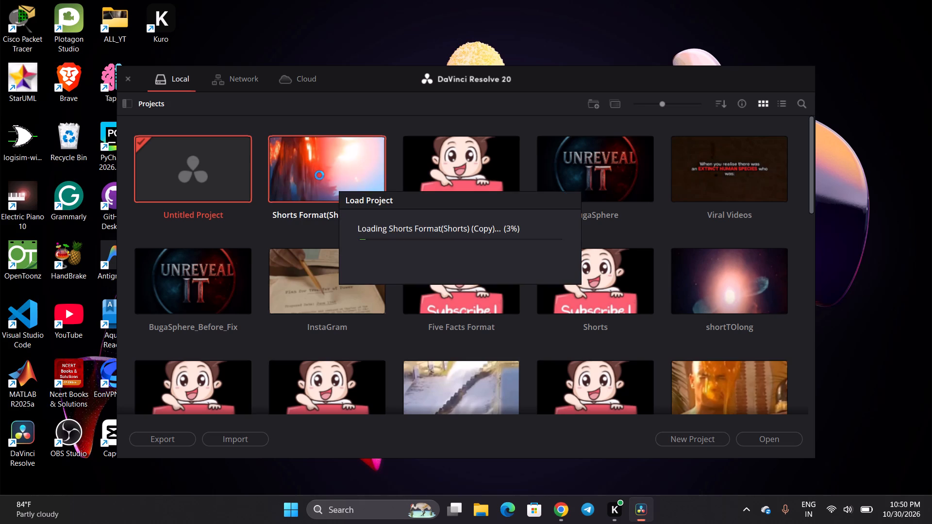
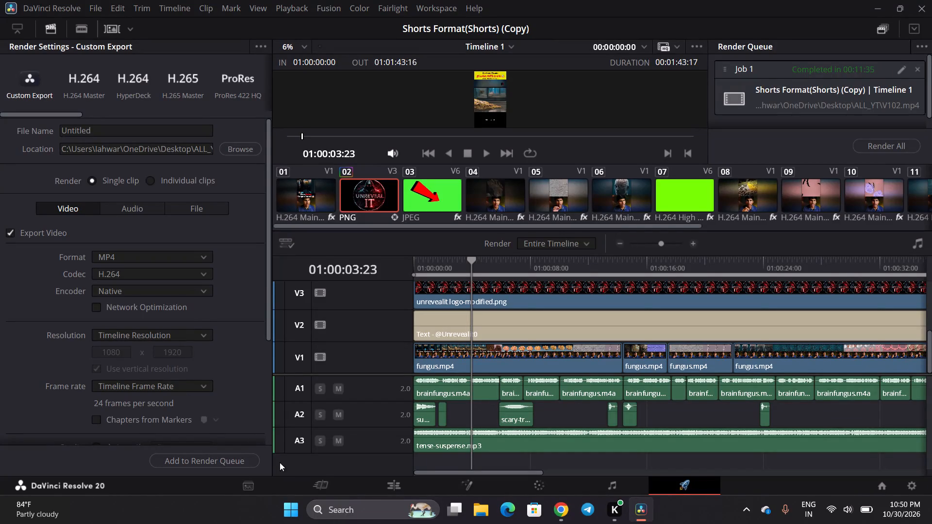
Switch from the Deliver page to the Edit page for Timeline 1.
{"action": "left_click", "coordinate": [387, 486]}
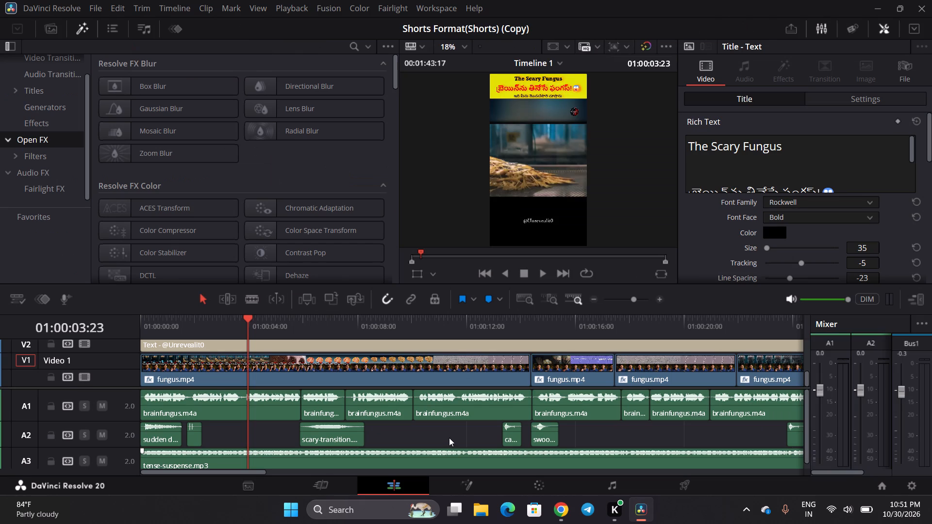
Look over the existing clips along Timeline 1 through to the end of the edit.
{"action": "scroll", "coordinate": [449, 438], "scroll_direction": "left", "scroll_amount": 9}
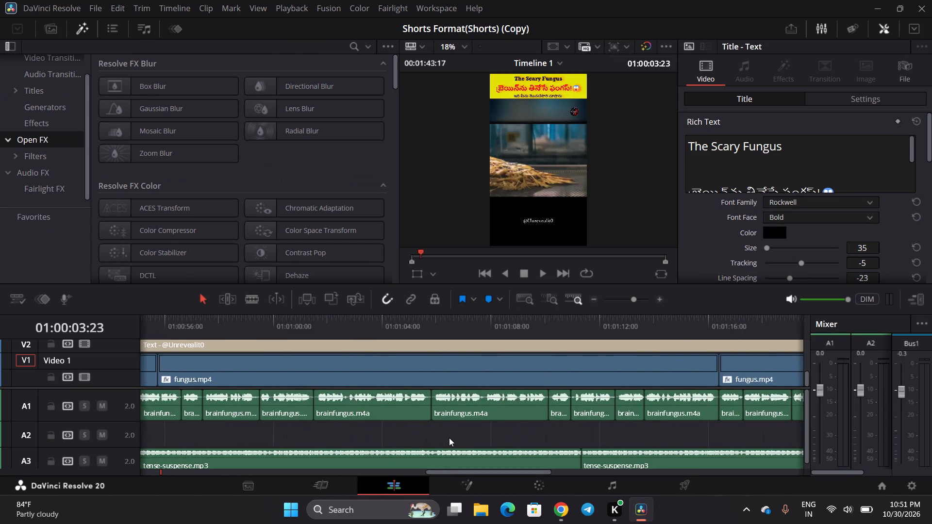
{"action": "scroll", "coordinate": [449, 438], "scroll_direction": "right", "scroll_amount": 1}
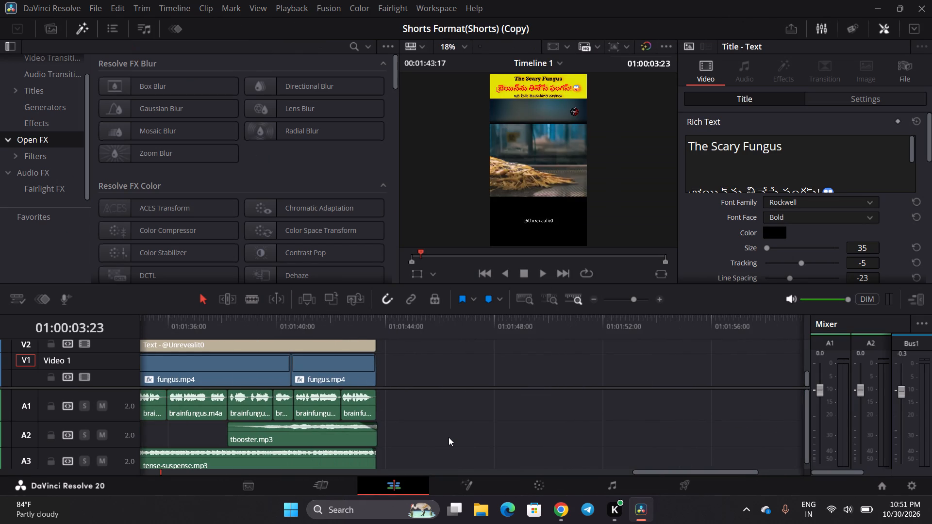
{"action": "scroll", "coordinate": [449, 437], "scroll_direction": "right", "scroll_amount": 1}
{"action": "scroll", "coordinate": [449, 437], "scroll_direction": "left", "scroll_amount": 1}
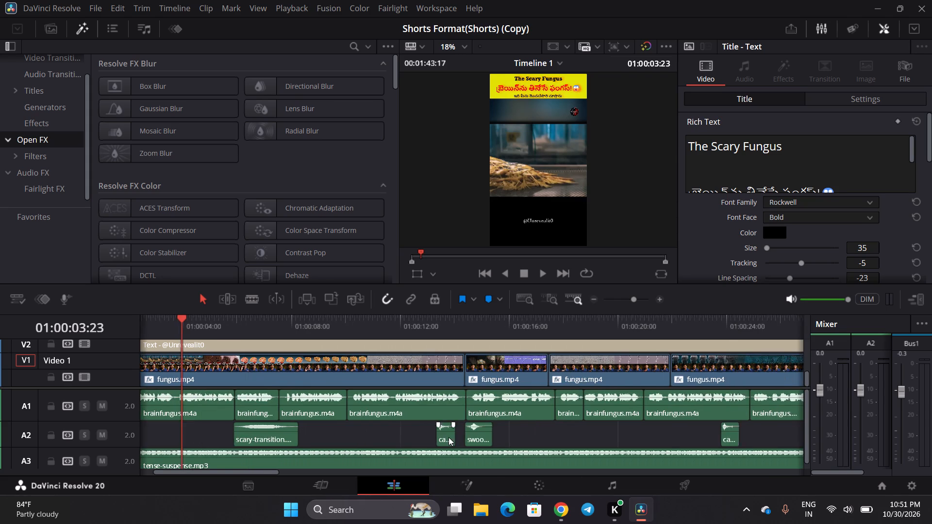
{"action": "scroll", "coordinate": [449, 437], "scroll_direction": "left", "scroll_amount": 5}
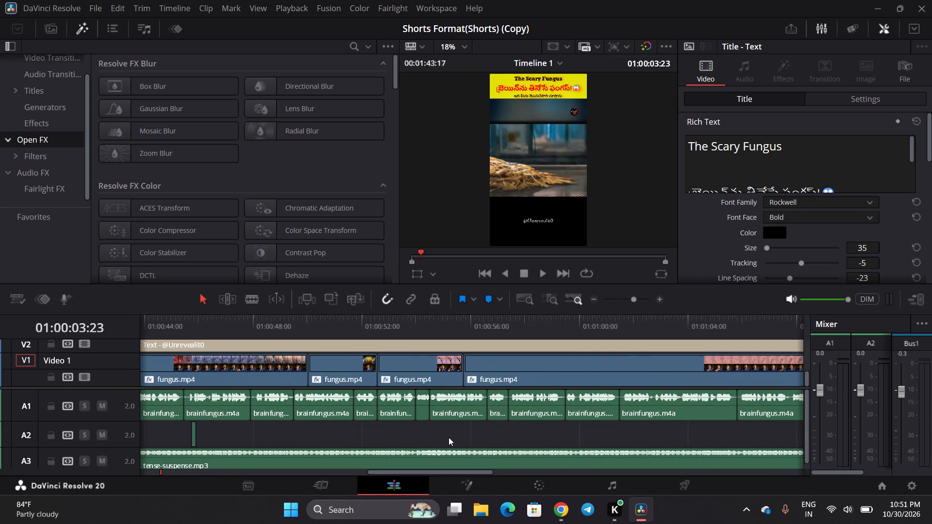
{"action": "scroll", "coordinate": [449, 437], "scroll_direction": "left", "scroll_amount": 4}
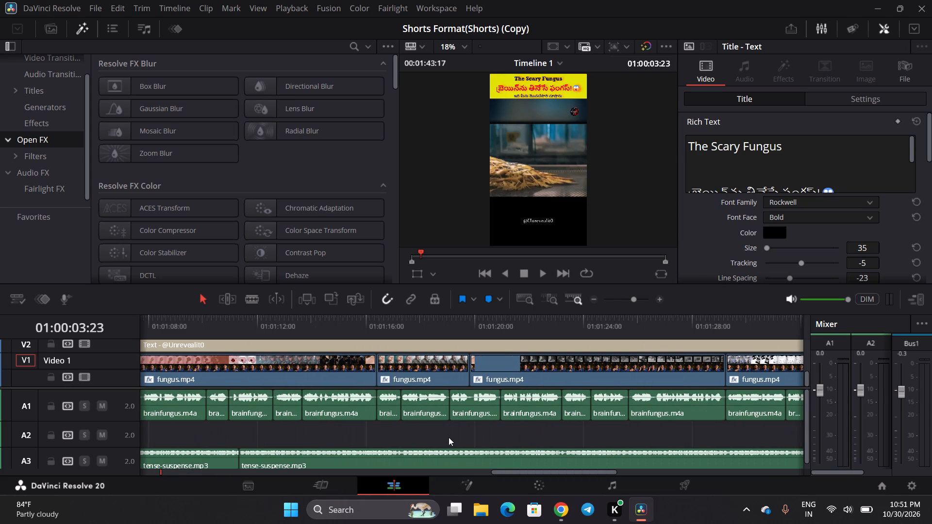
{"action": "scroll", "coordinate": [449, 437], "scroll_direction": "left", "scroll_amount": 2}
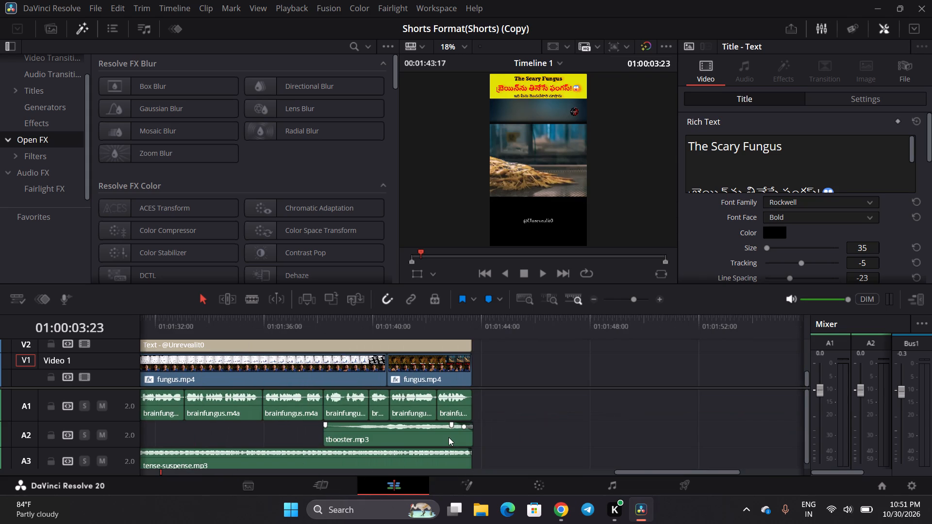
{"action": "scroll", "coordinate": [449, 437], "scroll_direction": "left", "scroll_amount": 1}
Import the voice recording aud1.m4a from the Voice folder in Music into the Master bin of the media pool.
{"action": "left_click", "coordinate": [52, 27]}
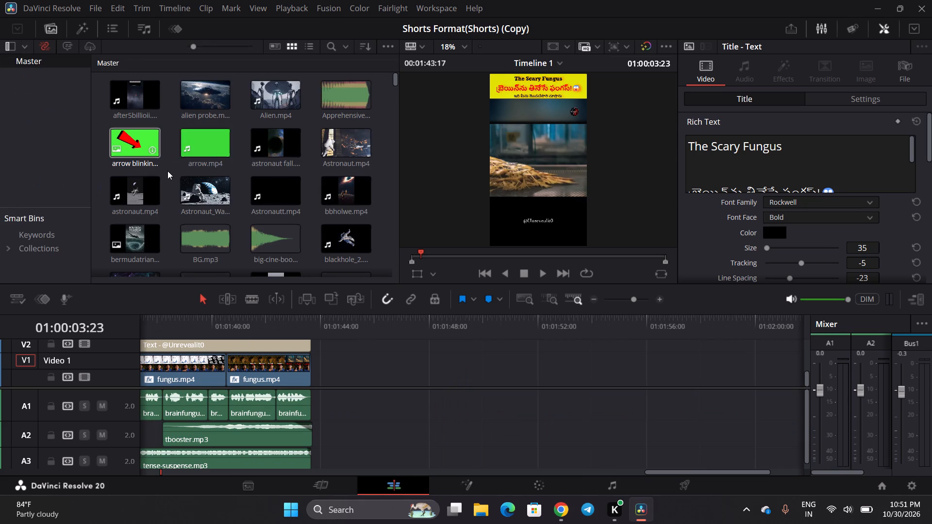
{"action": "scroll", "coordinate": [167, 171], "scroll_direction": "down", "scroll_amount": 1}
{"action": "scroll", "coordinate": [167, 171], "scroll_direction": "up", "scroll_amount": 2}
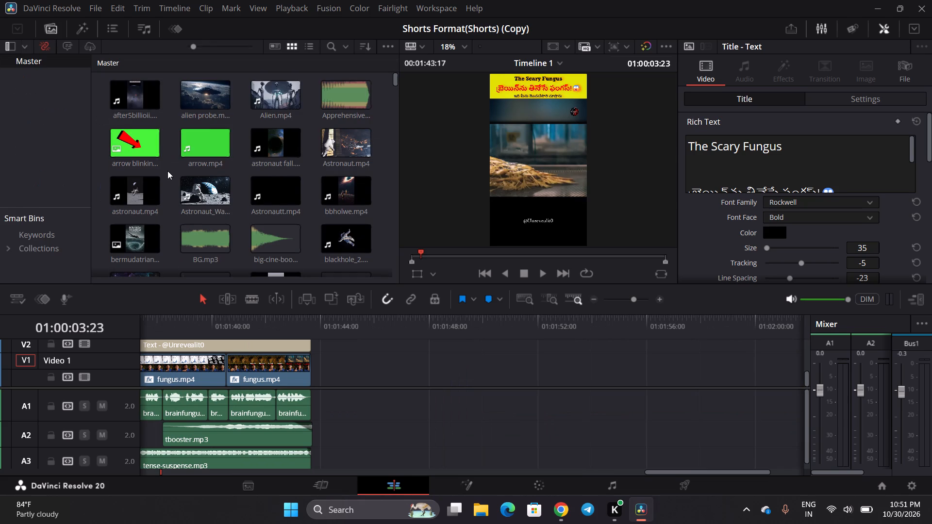
{"action": "scroll", "coordinate": [167, 171], "scroll_direction": "up", "scroll_amount": 1}
{"action": "scroll", "coordinate": [167, 171], "scroll_direction": "down", "scroll_amount": 2}
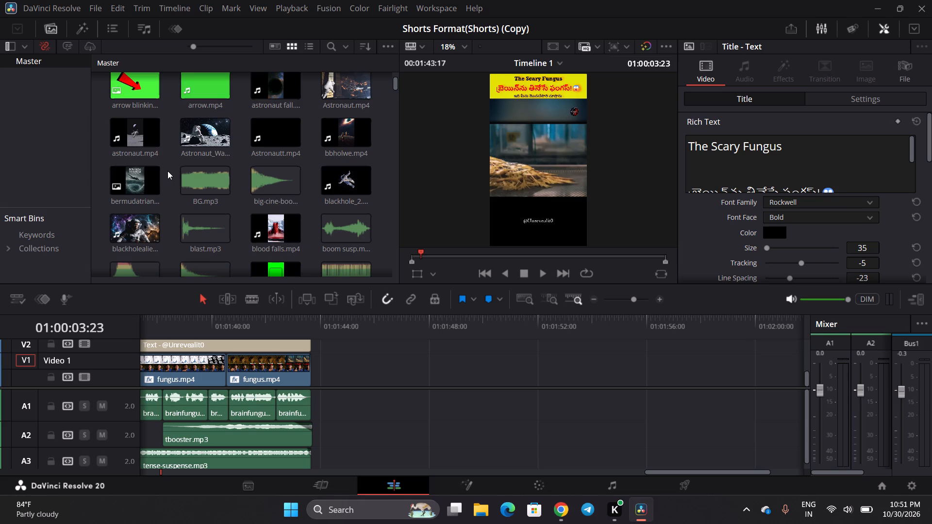
{"action": "scroll", "coordinate": [167, 171], "scroll_direction": "down", "scroll_amount": 2}
{"action": "right_click", "coordinate": [167, 171]}
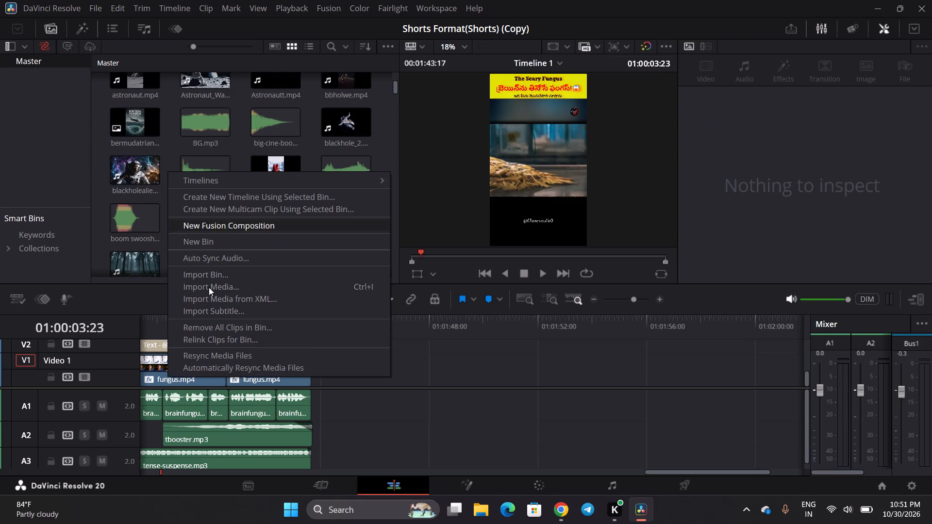
{"action": "left_click", "coordinate": [209, 282]}
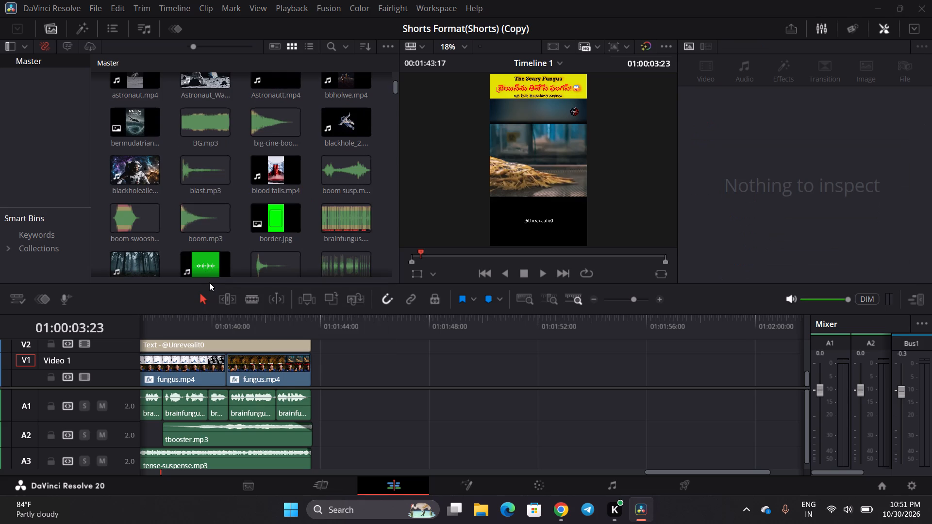
{"action": "left_click", "coordinate": [50, 186]}
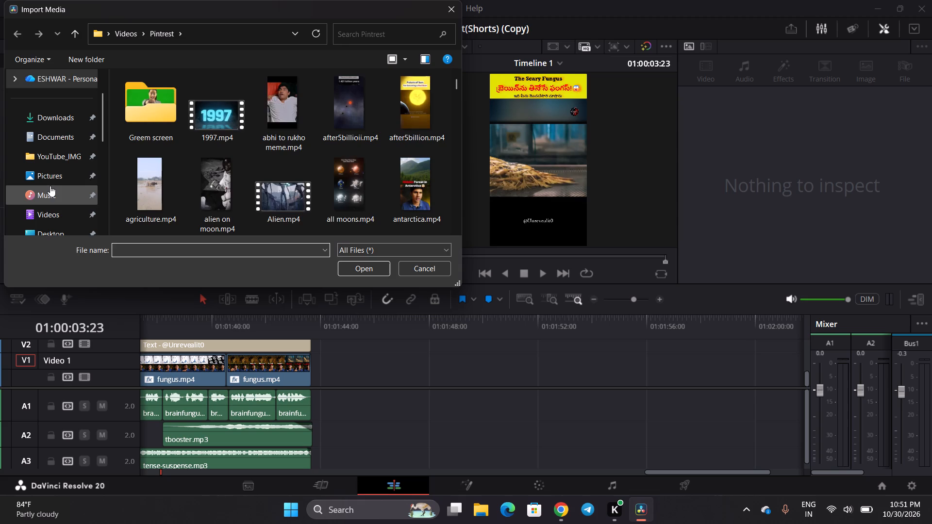
{"action": "double_click", "coordinate": [160, 162]}
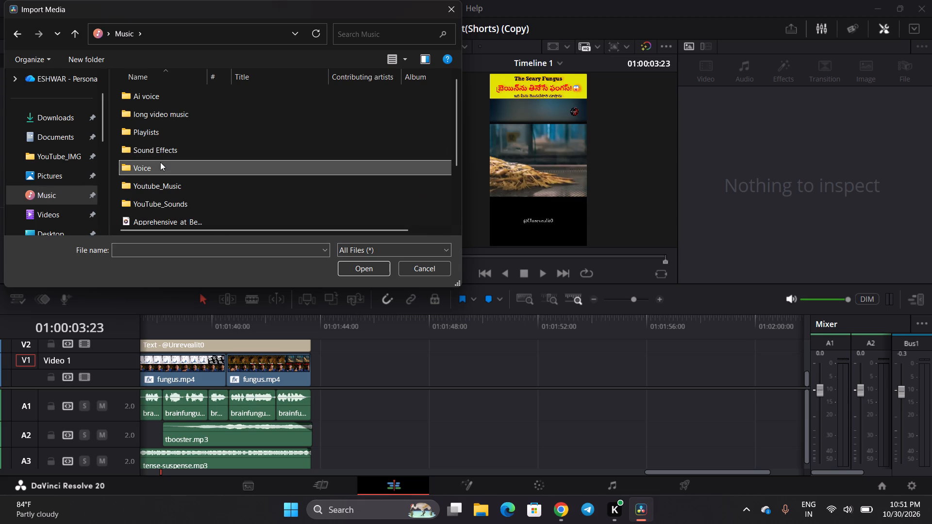
{"action": "left_click", "coordinate": [170, 97]}
{"action": "left_click", "coordinate": [361, 267]}
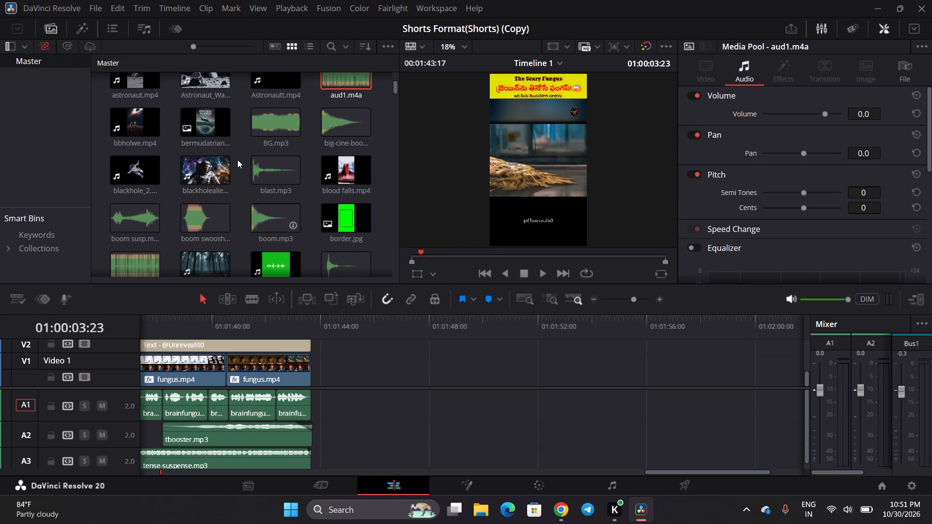
{"action": "scroll", "coordinate": [237, 157], "scroll_direction": "up", "scroll_amount": 1}
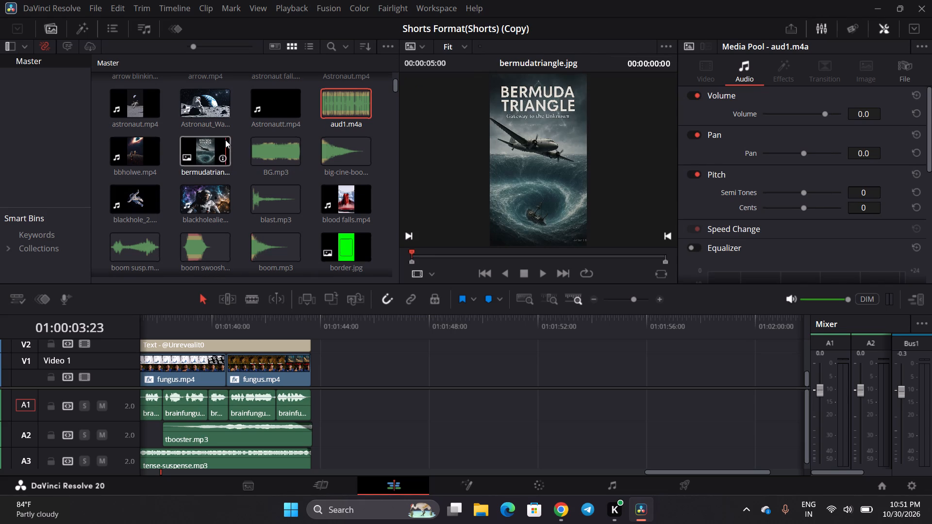
Turn on the computer's Bluetooth to connect the boAt Rockerz 510 headphones.
{"action": "left_click", "coordinate": [849, 517]}
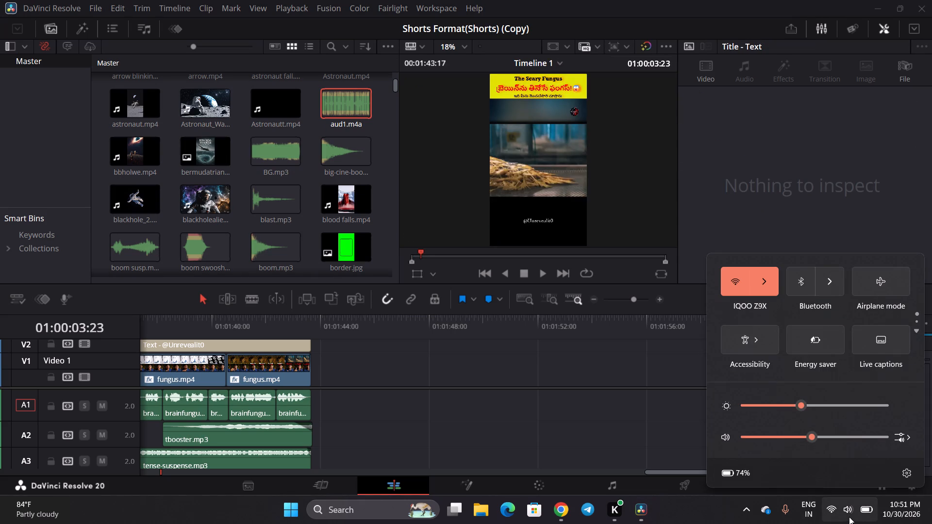
{"action": "left_click", "coordinate": [808, 280]}
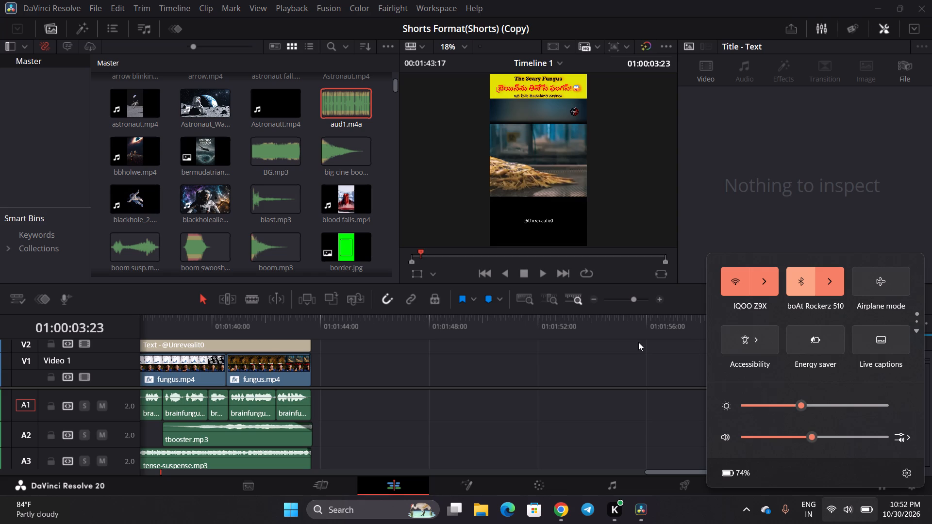
{"action": "left_click", "coordinate": [638, 342]}
Place aud1.m4a on audio track A1 after the existing clips, starting at about 01:01:45:00.
{"action": "scroll", "coordinate": [550, 387], "scroll_direction": "right", "scroll_amount": 1}
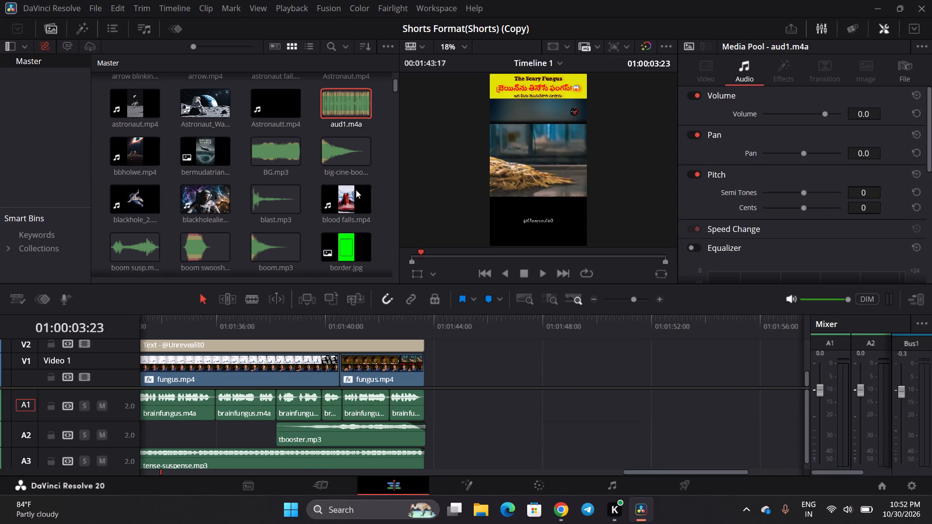
{"action": "left_click_drag", "start_coordinate": [324, 105], "coordinate": [356, 190]}
{"action": "left_click_drag", "start_coordinate": [356, 190], "coordinate": [463, 395]}
Play the opening of the aud1.m4a clip to check its sound.
{"action": "left_click", "coordinate": [474, 327]}
{"action": "key", "text": "space"}
{"action": "key", "text": "space"}
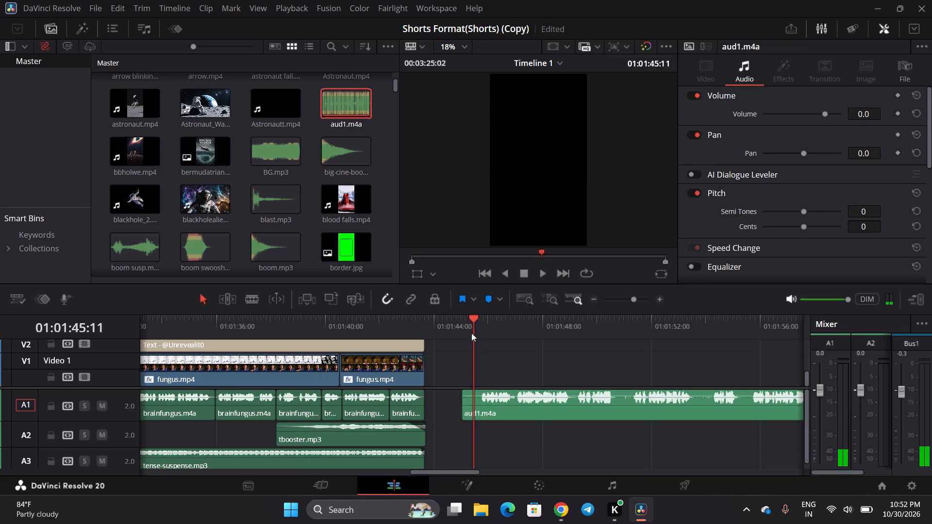
Turn Bluetooth off and on again to reconnect the boAt Rockerz 510 headphones, then return to DaVinci Resolve.
{"action": "left_click", "coordinate": [847, 523]}
{"action": "left_click", "coordinate": [805, 287]}
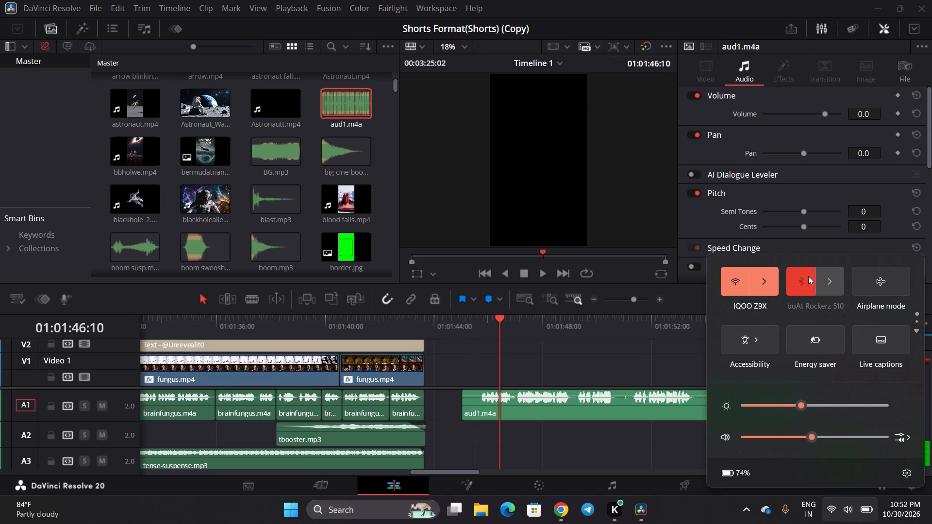
{"action": "left_click", "coordinate": [803, 279]}
{"action": "left_click", "coordinate": [834, 288]}
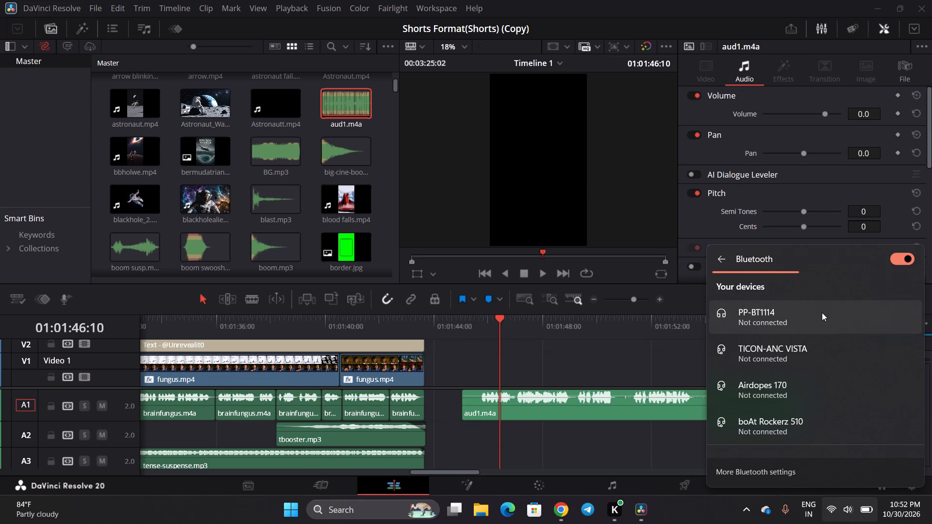
{"action": "left_click", "coordinate": [822, 312]}
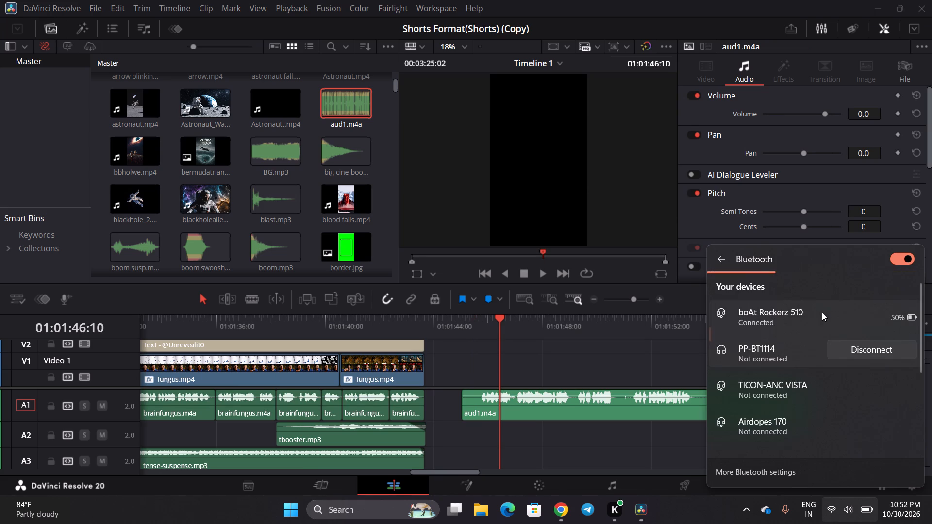
{"action": "left_click", "coordinate": [661, 344]}
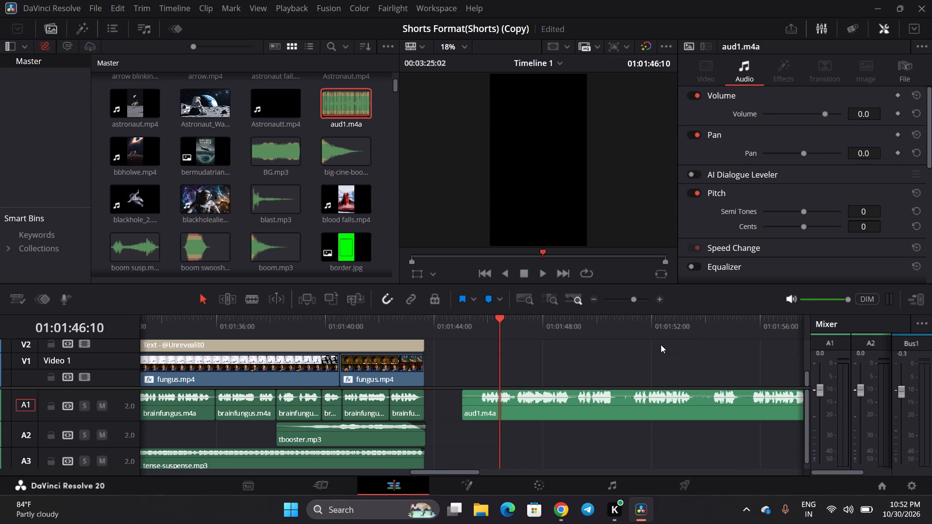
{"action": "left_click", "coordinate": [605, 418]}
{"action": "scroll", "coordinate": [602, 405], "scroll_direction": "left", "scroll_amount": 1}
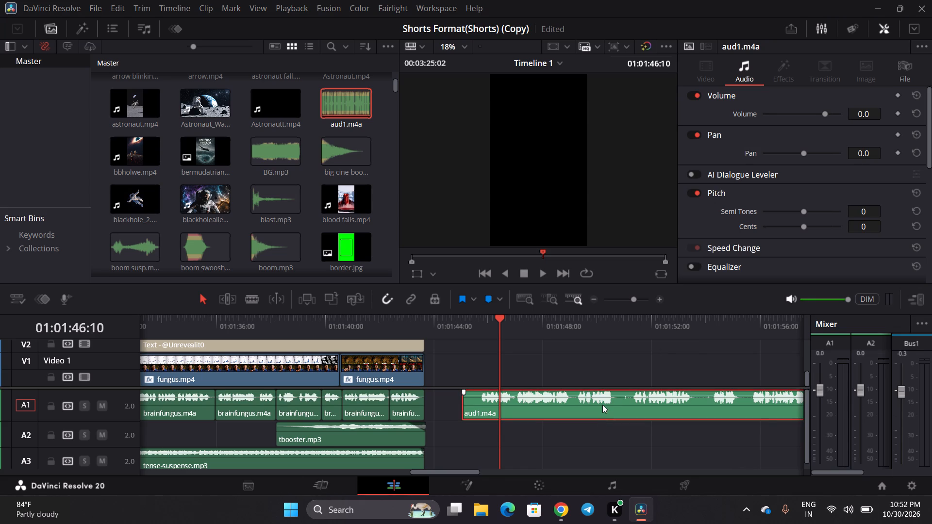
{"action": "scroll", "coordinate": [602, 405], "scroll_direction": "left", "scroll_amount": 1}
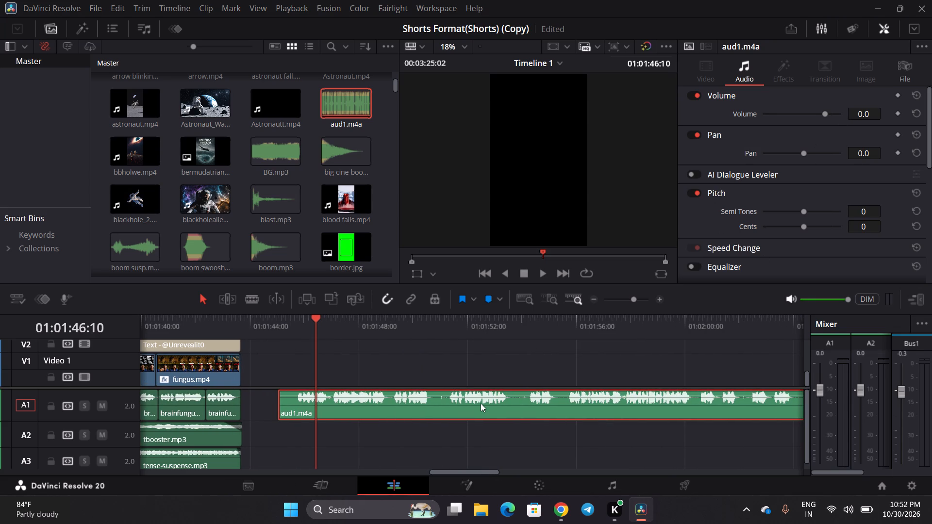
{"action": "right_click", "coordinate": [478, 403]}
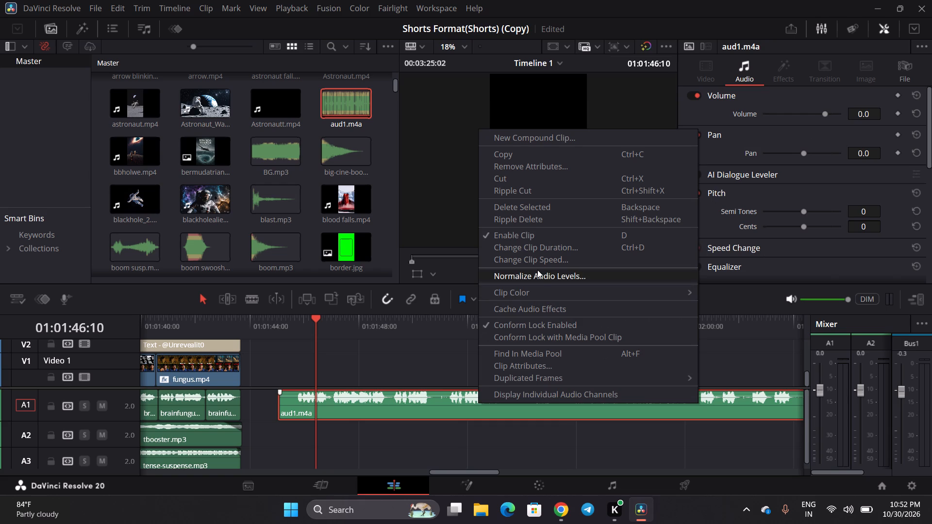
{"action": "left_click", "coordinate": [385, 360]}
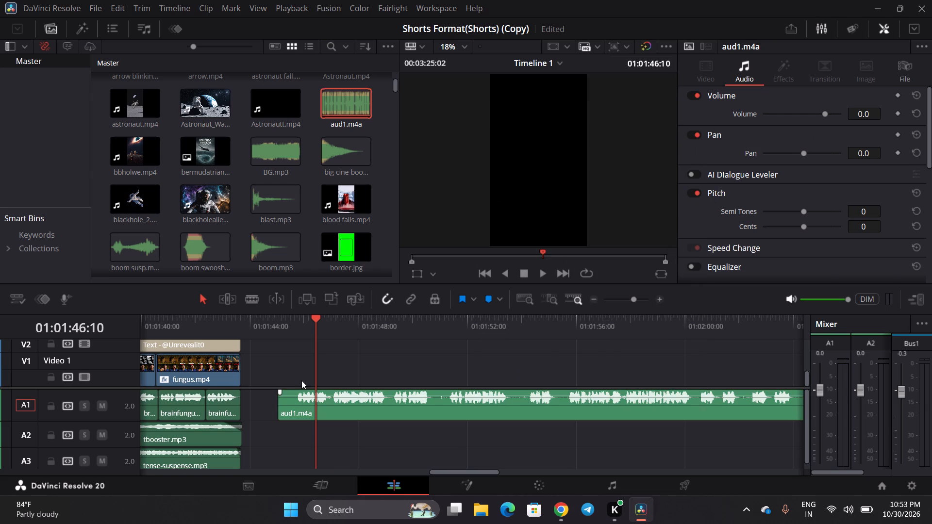
Play the opening of the aud1.m4a clip twice from about 01:01:45:15 and listen to the recorded speech.
{"action": "left_click", "coordinate": [295, 327]}
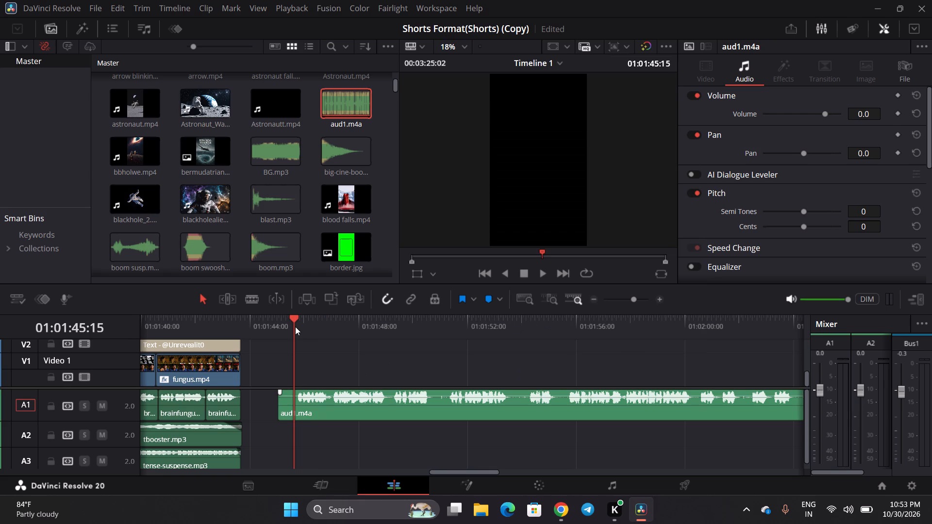
{"action": "key", "text": "space"}
{"action": "key", "text": "space"}
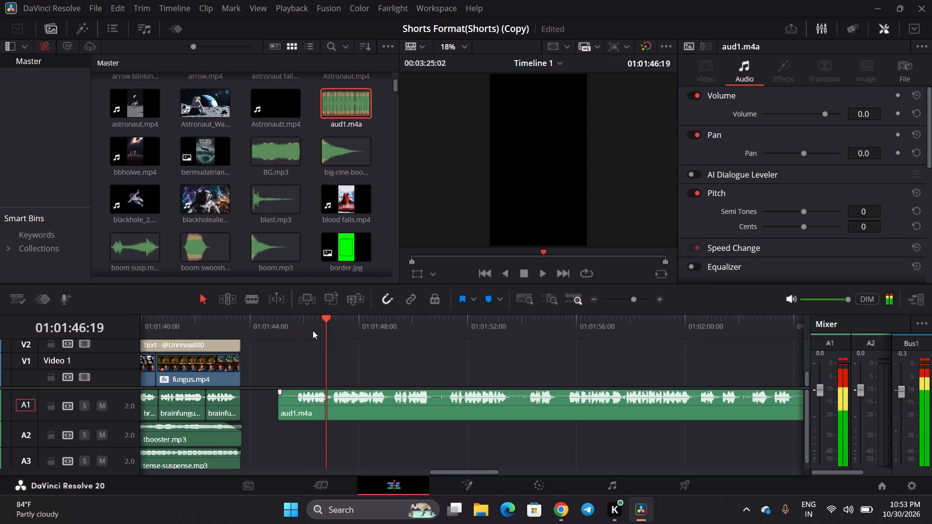
{"action": "left_click", "coordinate": [296, 327]}
{"action": "key", "text": "space"}
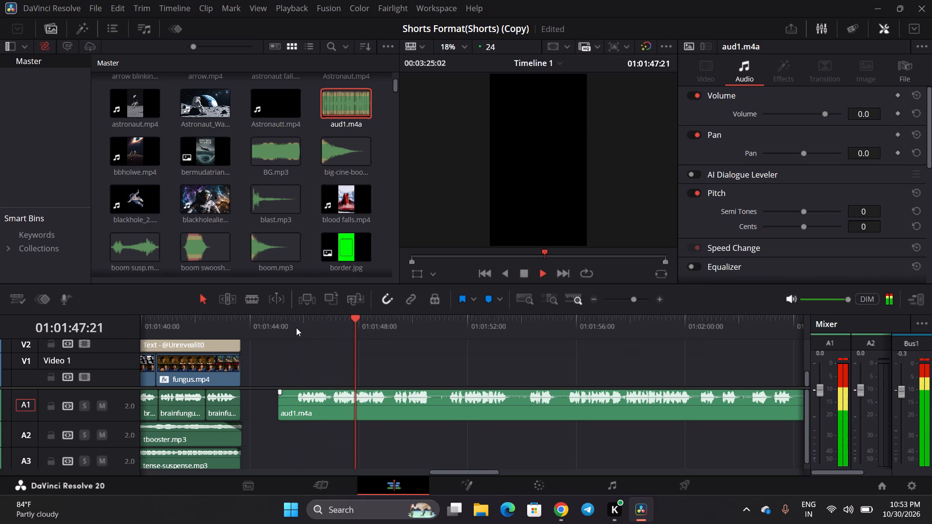
{"action": "key", "text": "space"}
With snapping turned off, split aud1.m4a on A1 at about 01:01:45:14, just before the speech begins.
{"action": "left_click", "coordinate": [251, 298]}
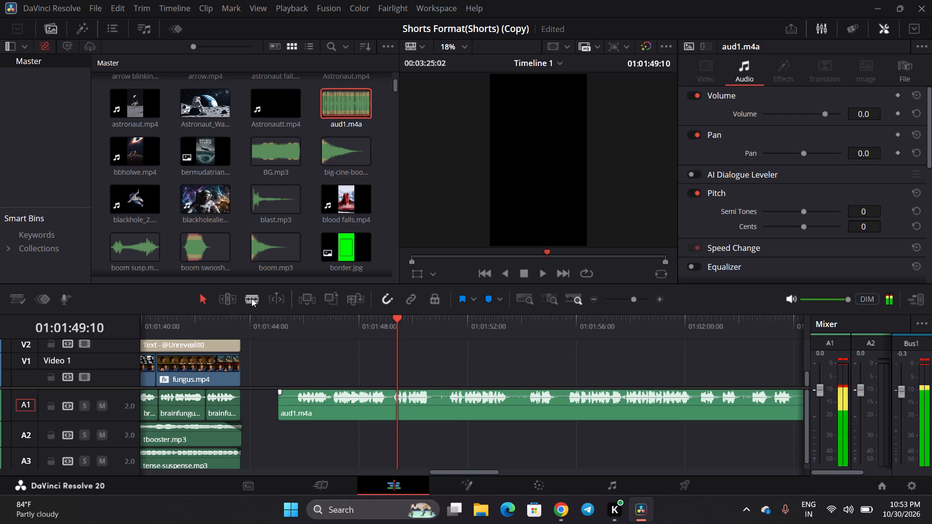
{"action": "left_click", "coordinate": [384, 302]}
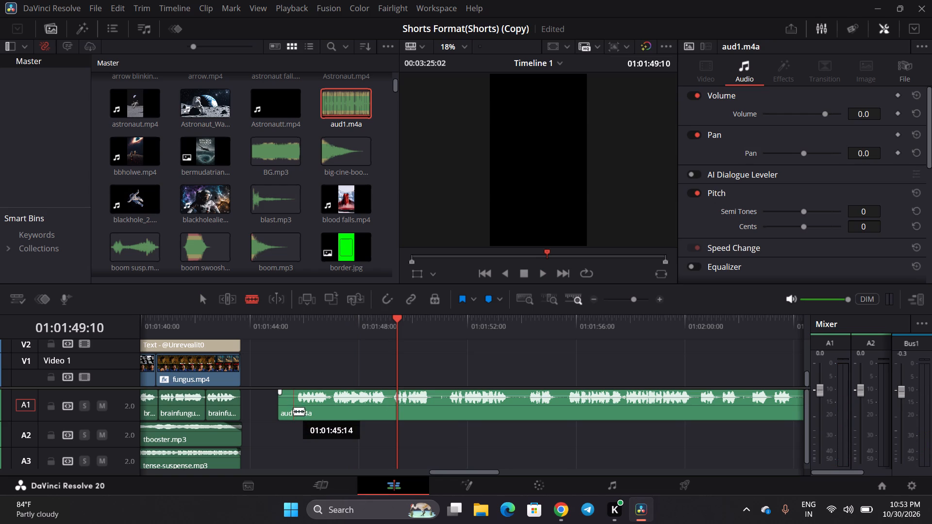
{"action": "left_click", "coordinate": [293, 411]}
Listen to the first spoken phrase and split aud1.m4a on both sides of the pause after it, at about 01:01:46:23 and 01:01:47:01.
{"action": "left_click", "coordinate": [295, 330]}
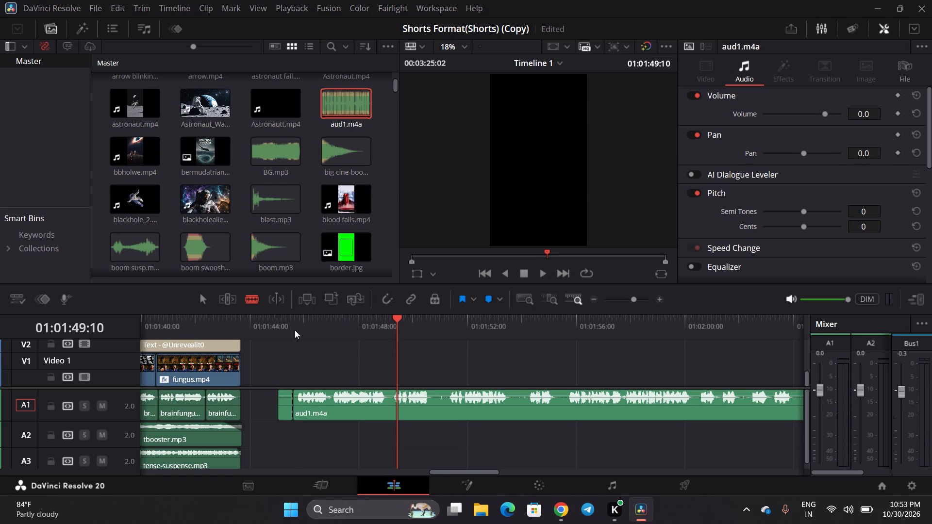
{"action": "key", "text": "space"}
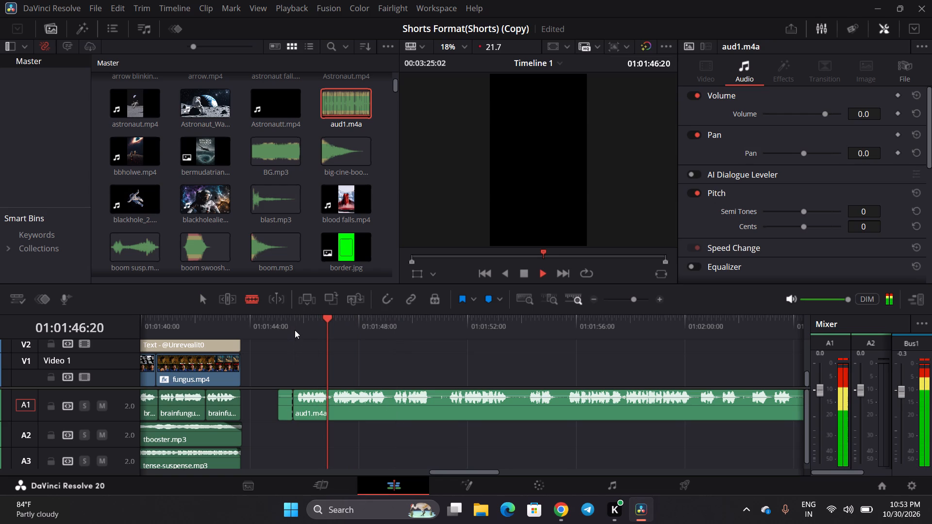
{"action": "key", "text": "space"}
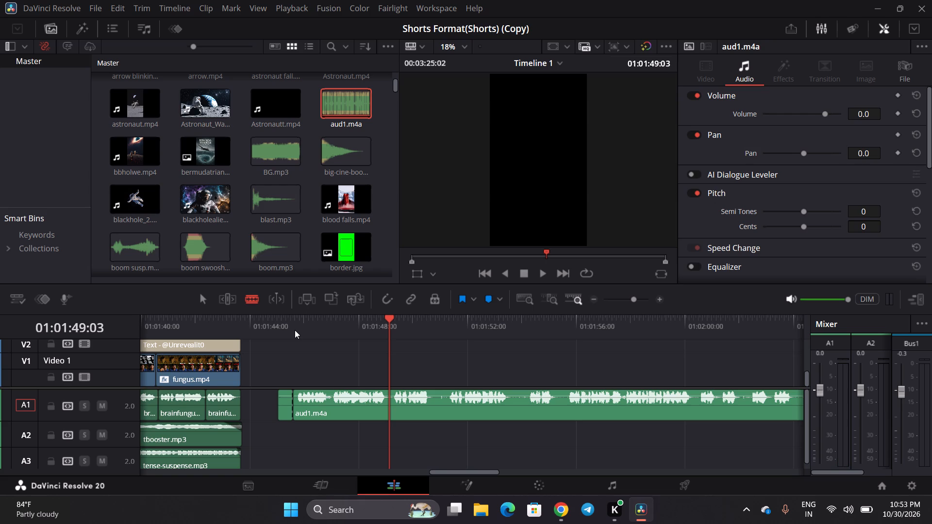
{"action": "left_click", "coordinate": [295, 330]}
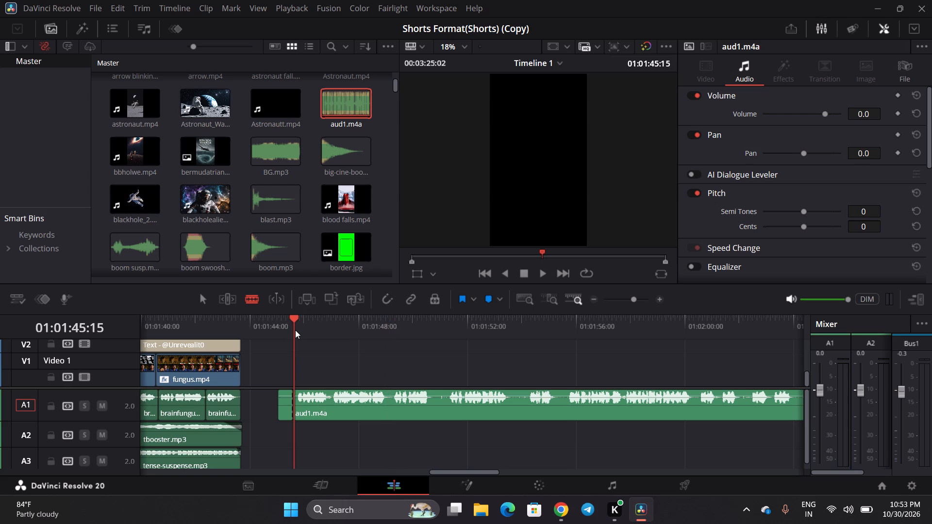
{"action": "key", "text": "space"}
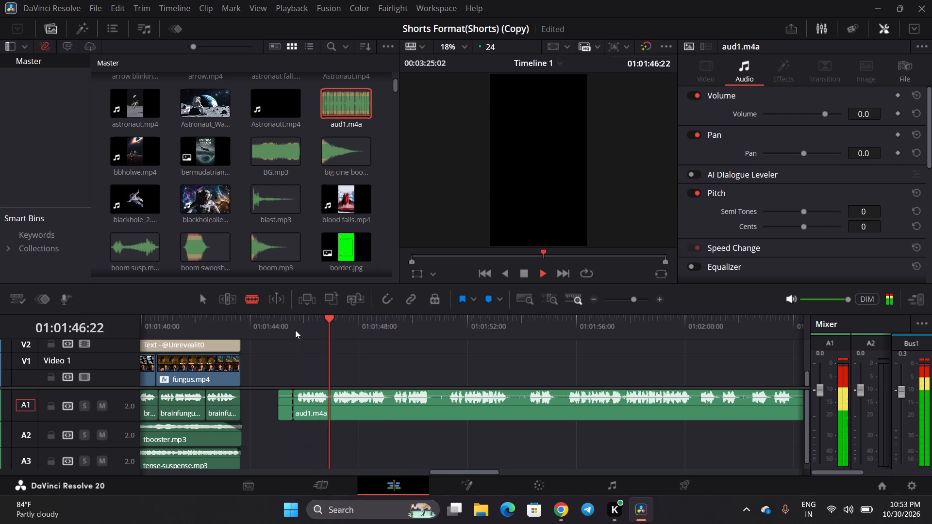
{"action": "key", "text": "space"}
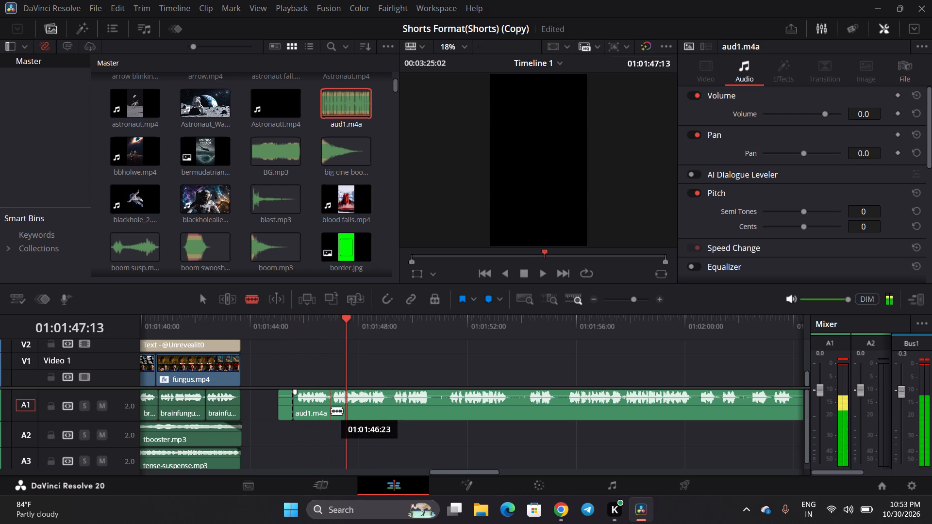
{"action": "left_click", "coordinate": [331, 410]}
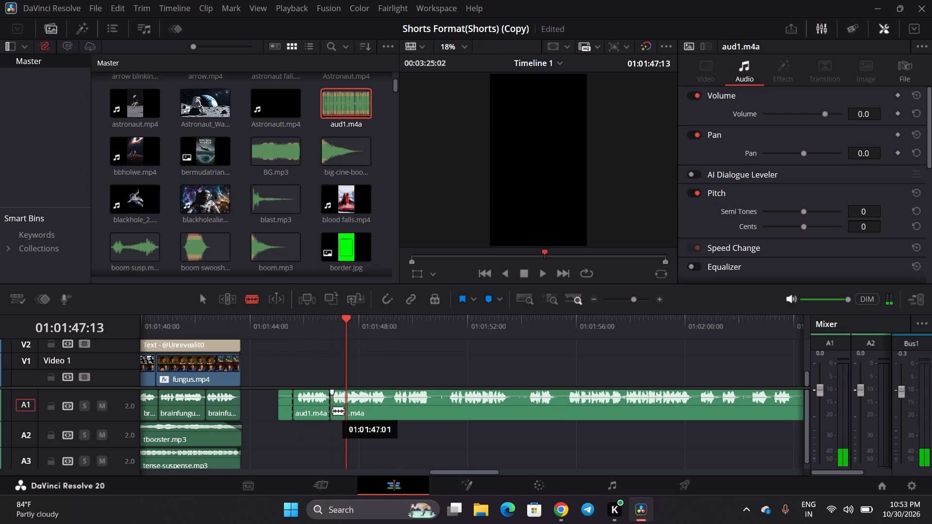
{"action": "left_click", "coordinate": [333, 410]}
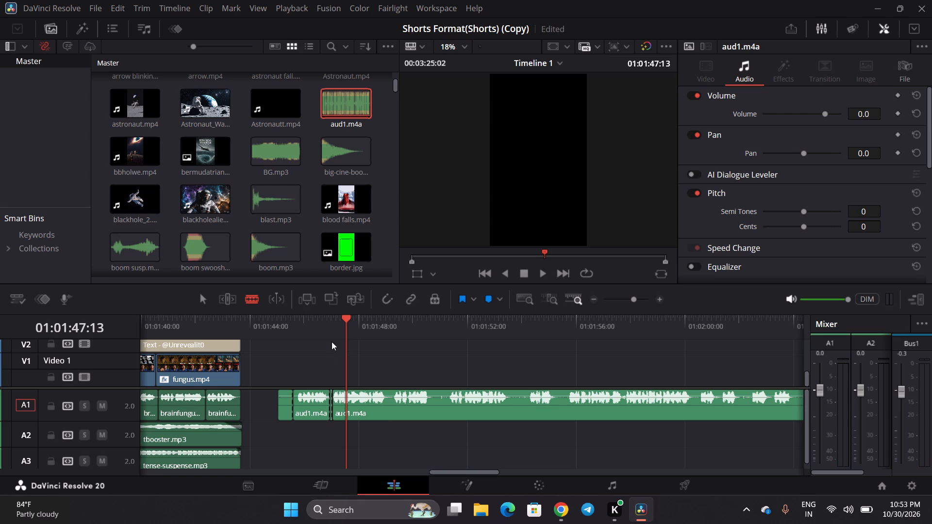
Normalize the aud1.m4a segments from 01:01:45:14 onward using YouTube mode with independent levels, then check the volume of the two main segments.
{"action": "left_click", "coordinate": [333, 334]}
{"action": "key", "text": "space"}
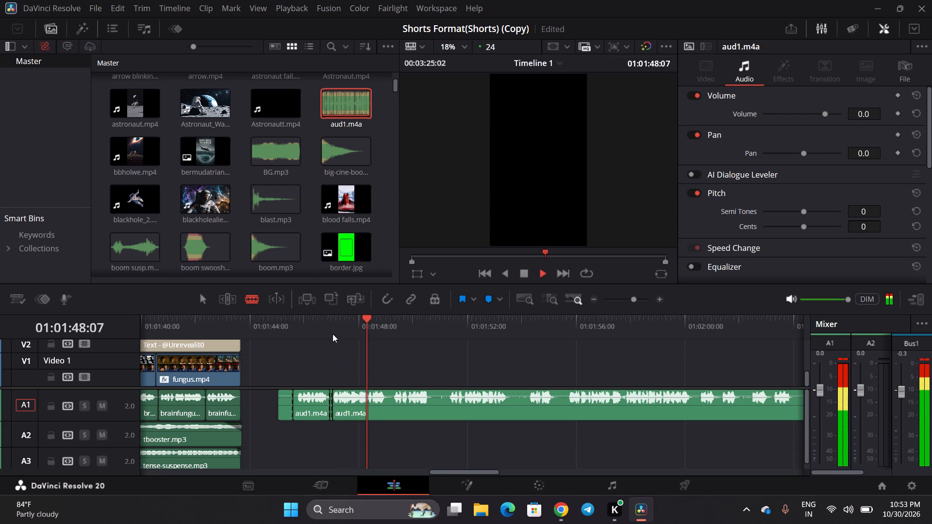
{"action": "key", "text": "space"}
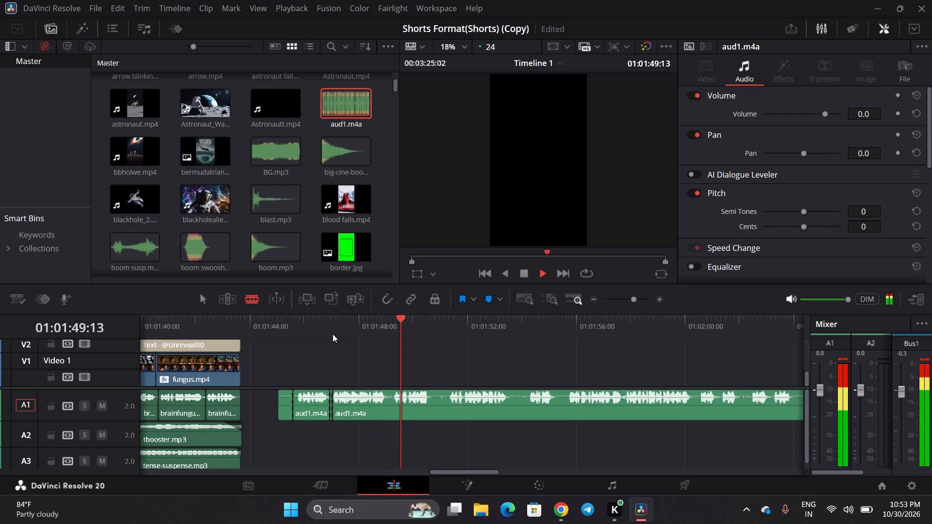
{"action": "left_click", "coordinate": [208, 301]}
{"action": "left_click_drag", "start_coordinate": [311, 375], "coordinate": [335, 383]}
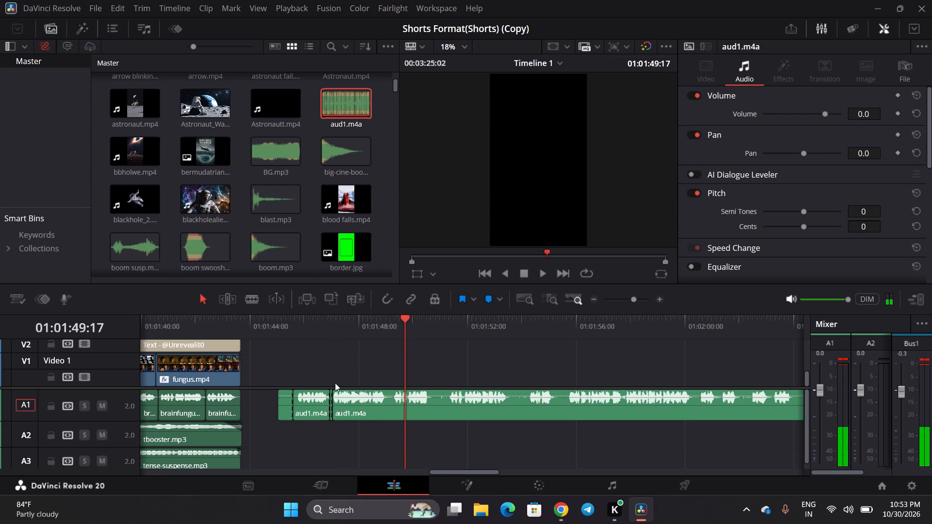
{"action": "left_click_drag", "start_coordinate": [335, 383], "coordinate": [360, 396]}
{"action": "right_click", "coordinate": [362, 406]}
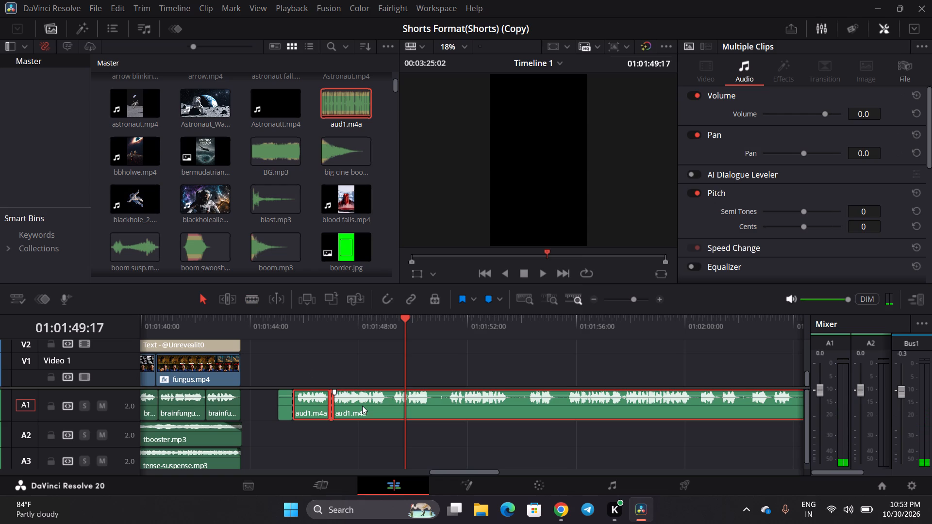
{"action": "left_click", "coordinate": [419, 263]}
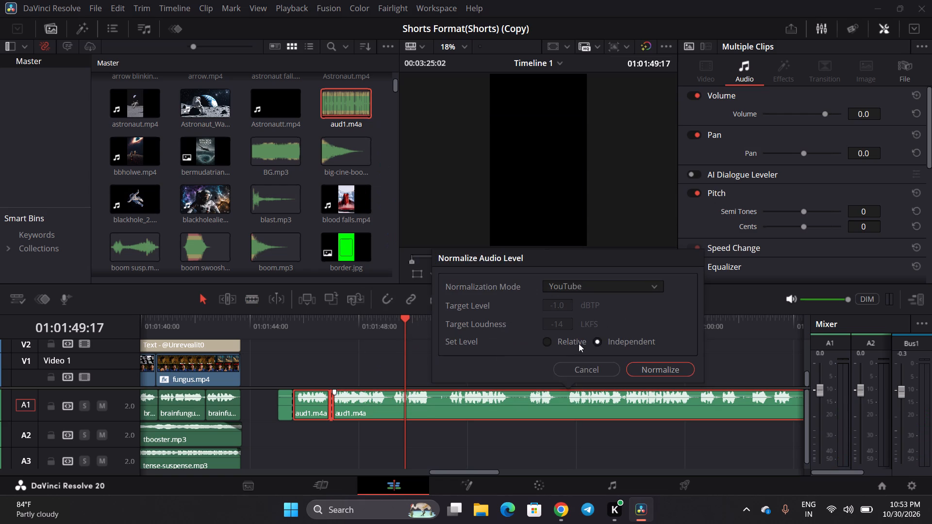
{"action": "left_click", "coordinate": [650, 369]}
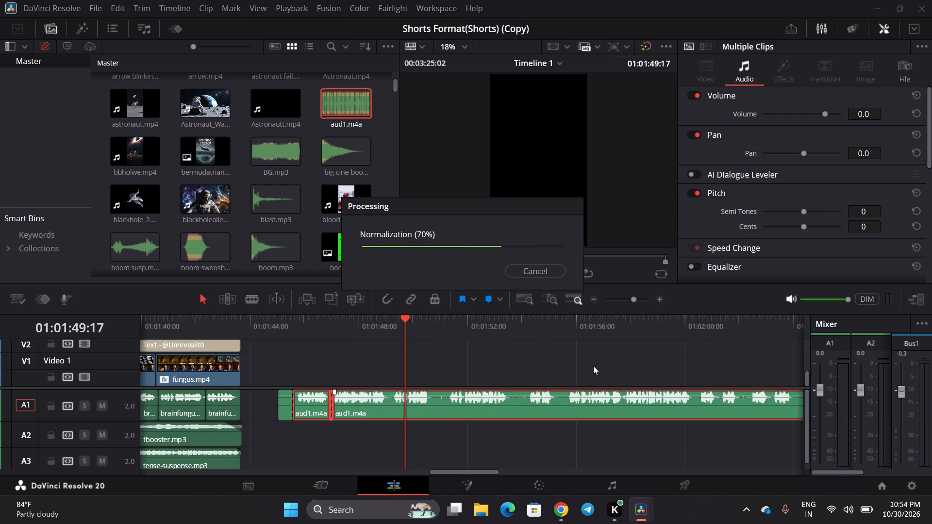
{"action": "left_click", "coordinate": [362, 368]}
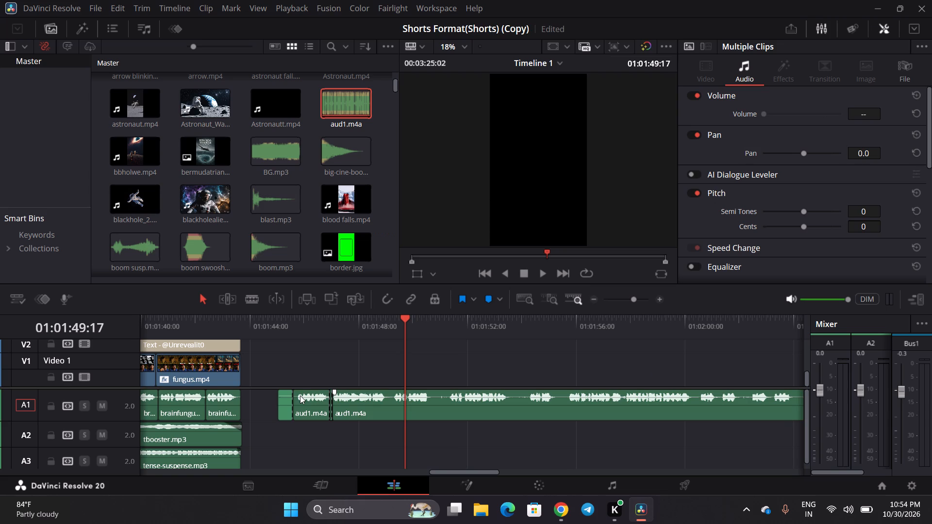
{"action": "left_click", "coordinate": [310, 405]}
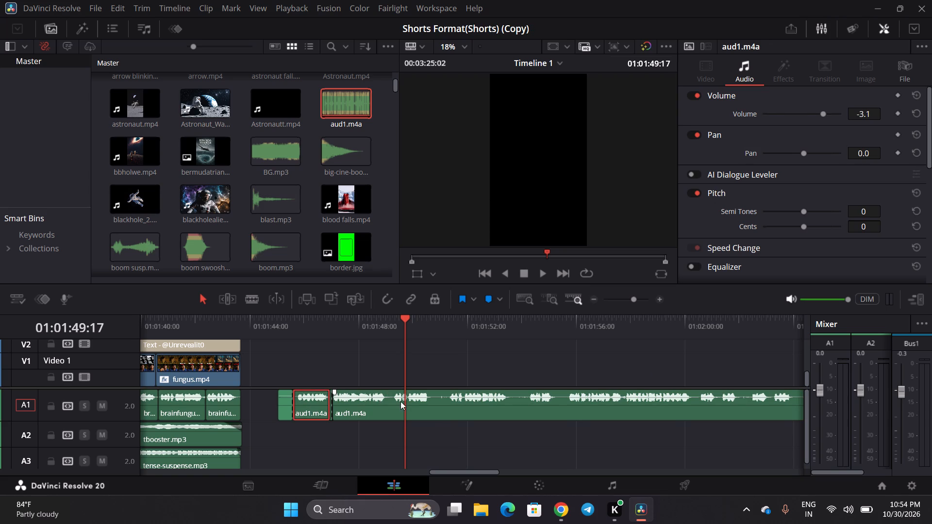
{"action": "left_click", "coordinate": [437, 408]}
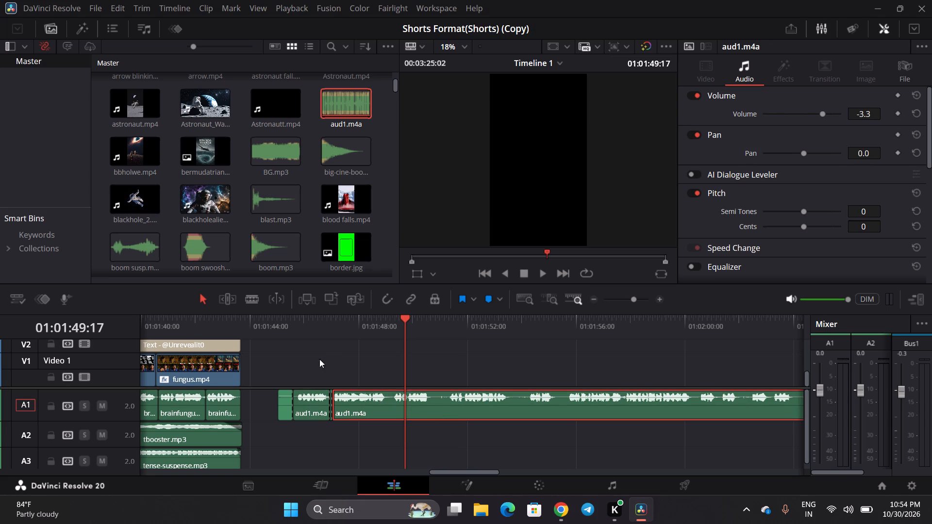
Play the speech from 01:01:47:00 and split aud1.m4a at the phrase breaks at about 01:01:49:03 and 01:01:51:05.
{"action": "left_click", "coordinate": [332, 330]}
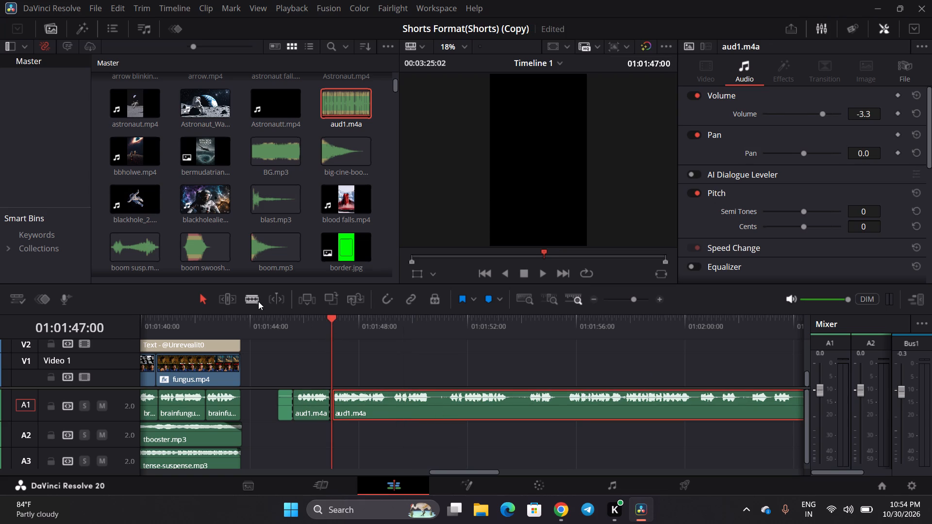
{"action": "left_click", "coordinate": [258, 301]}
{"action": "key", "text": "space"}
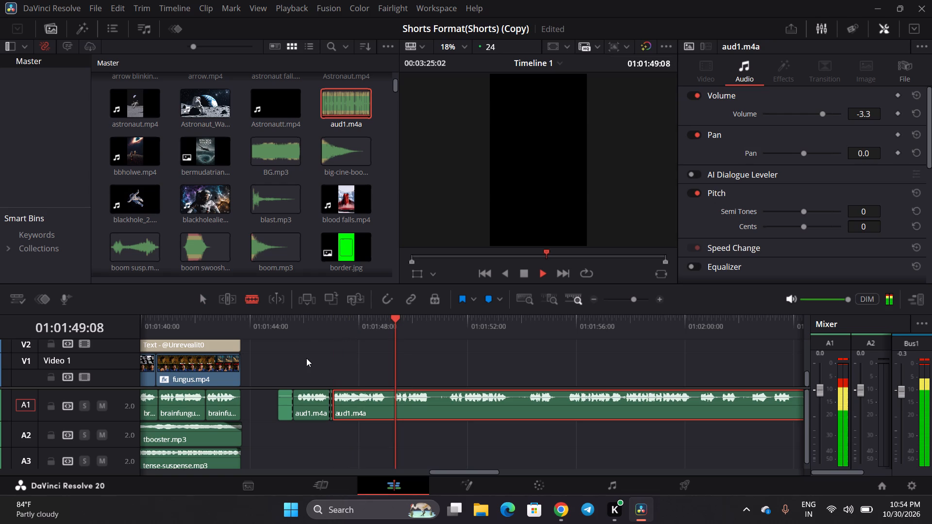
{"action": "key", "text": "space"}
{"action": "left_click", "coordinate": [379, 331]}
{"action": "key", "text": "space"}
{"action": "left_click", "coordinate": [369, 361]}
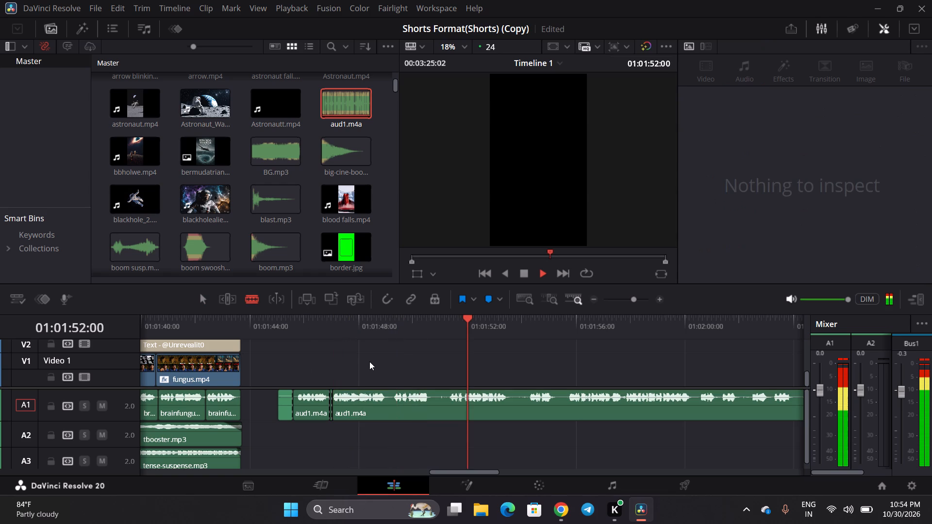
{"action": "key", "text": "space"}
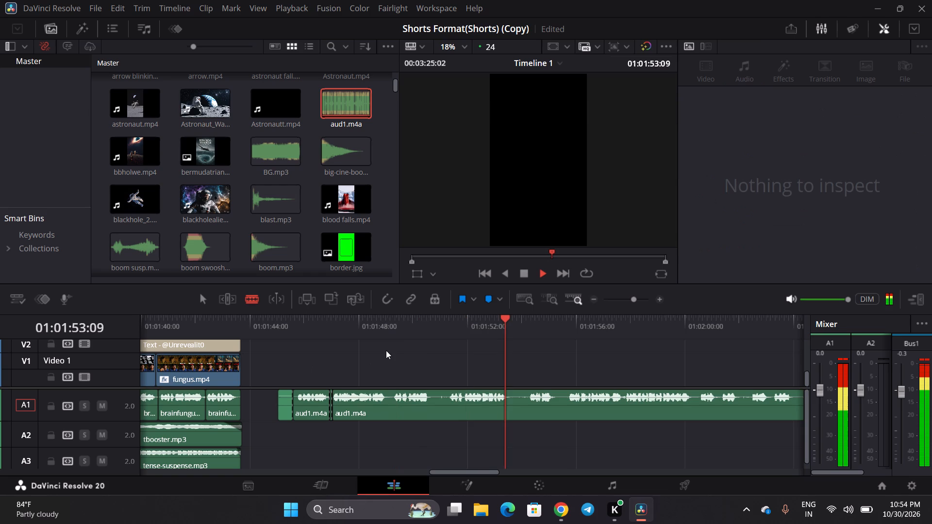
{"action": "left_click", "coordinate": [377, 338]}
{"action": "key", "text": "space"}
{"action": "key", "text": "space"}
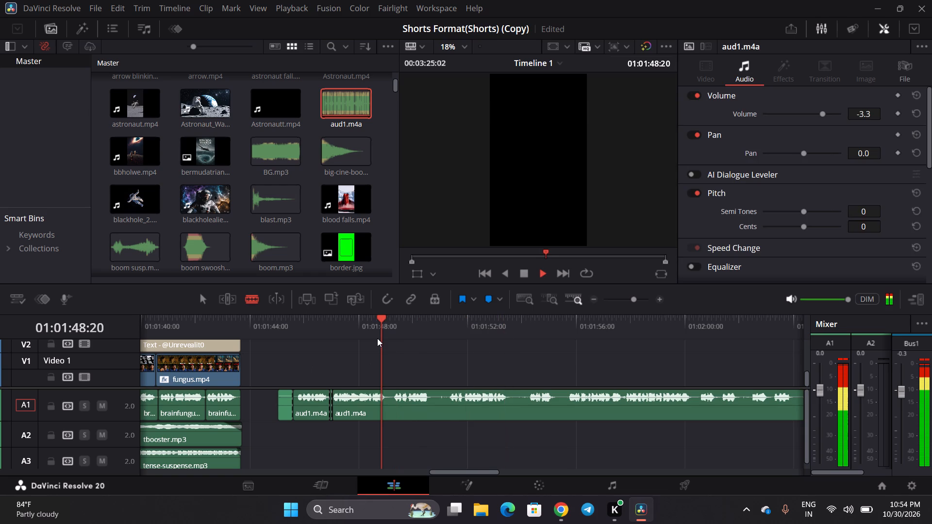
{"action": "left_click", "coordinate": [390, 405]}
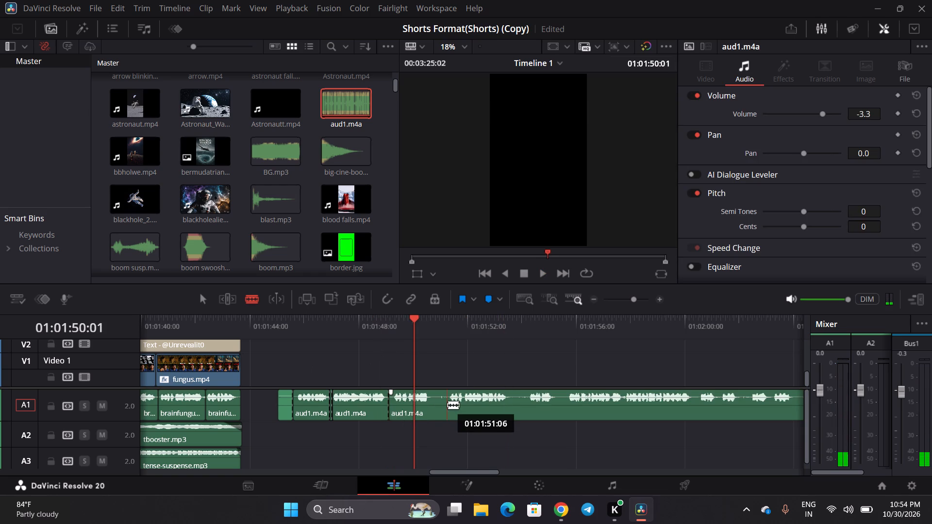
{"action": "left_click", "coordinate": [446, 405]}
Listen from 01:01:51:03 and split aud1.m4a at the next pauses, at about 01:01:53:14 and 01:01:55:11.
{"action": "left_click", "coordinate": [444, 332]}
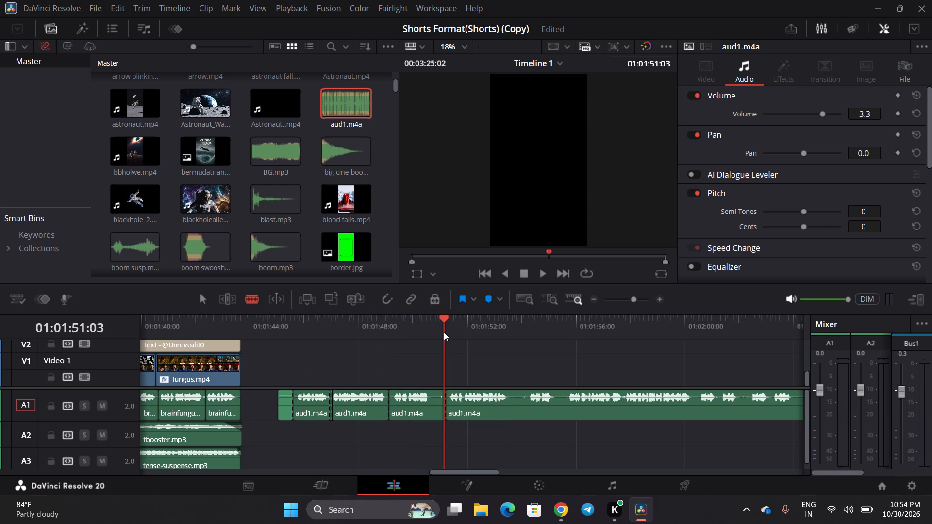
{"action": "key", "text": "space"}
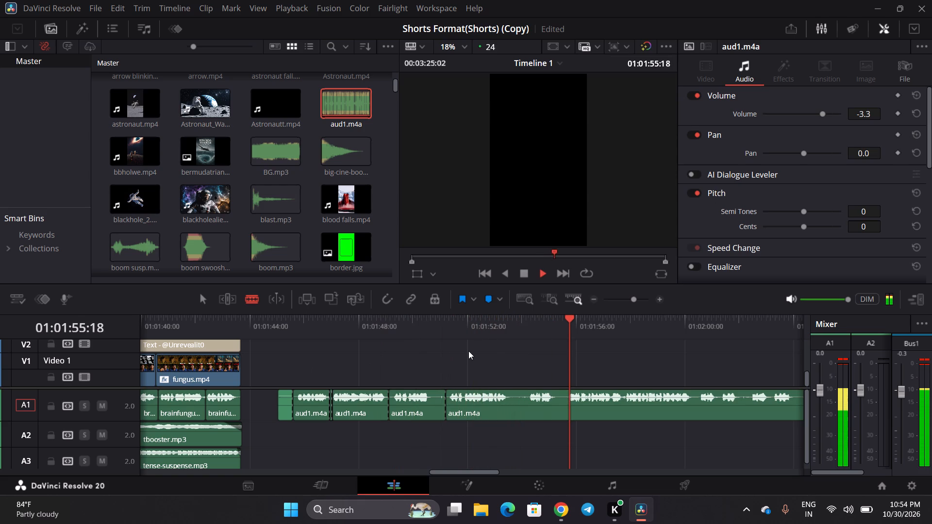
{"action": "key", "text": "space"}
{"action": "left_click", "coordinate": [510, 413]}
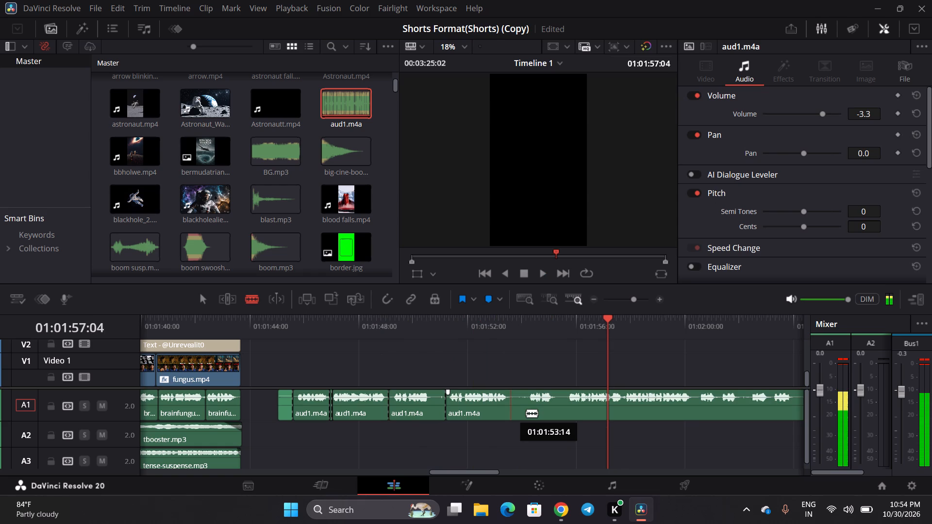
{"action": "left_click", "coordinate": [563, 410]}
Continue listening to the recording and split aud1.m4a at the pause at about 01:02:00:10.
{"action": "scroll", "coordinate": [555, 394], "scroll_direction": "left", "scroll_amount": 1}
{"action": "key", "text": "space"}
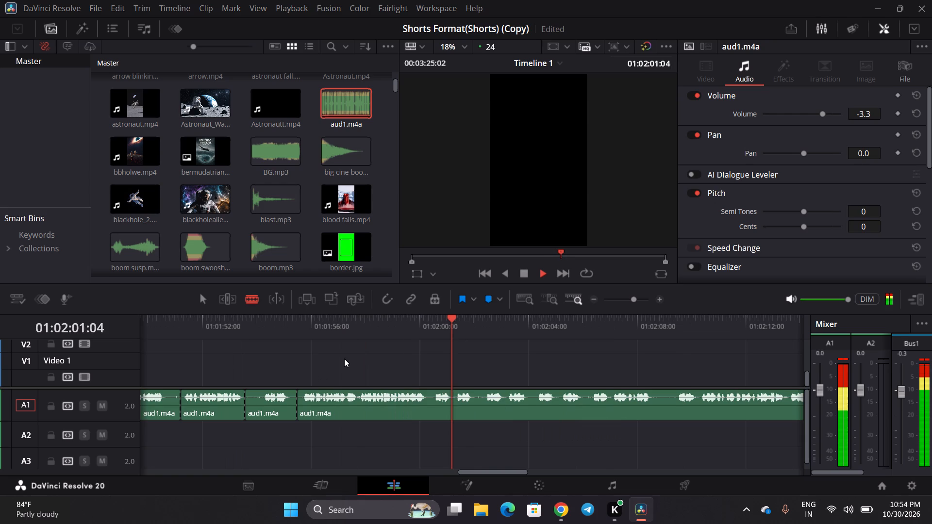
{"action": "key", "text": "space"}
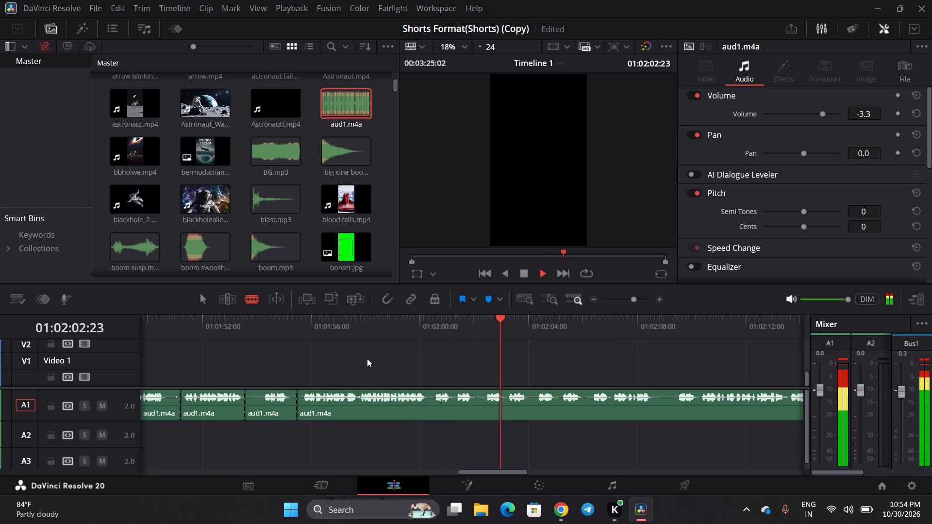
{"action": "key", "text": "space"}
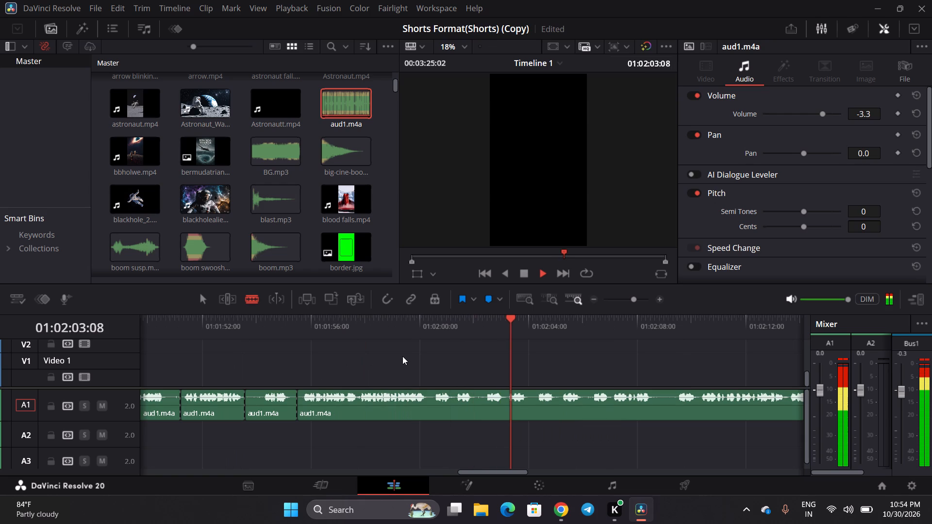
{"action": "key", "text": "space"}
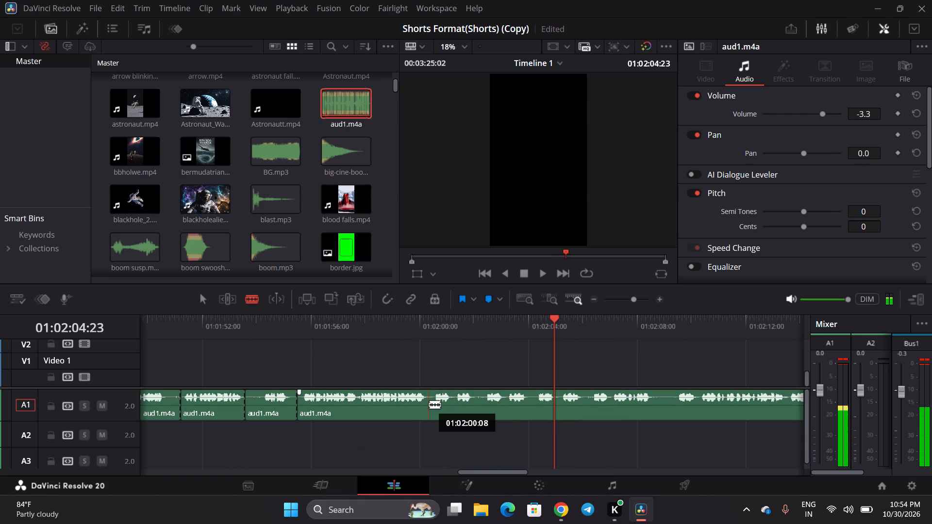
{"action": "left_click", "coordinate": [431, 405]}
Listen to the recording from 01:02:04:23 and split aud1.m4a at the pause at about 01:02:09:10.
{"action": "key", "text": "space"}
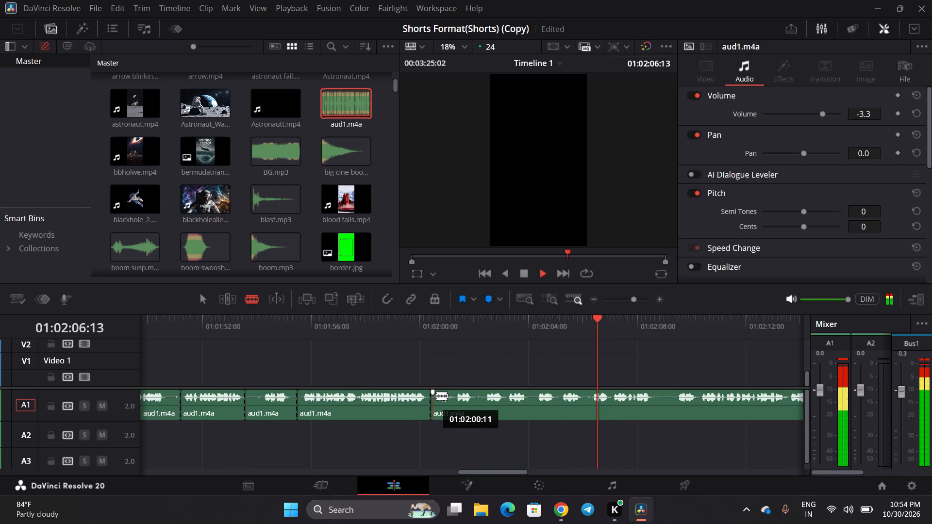
{"action": "key", "text": "space"}
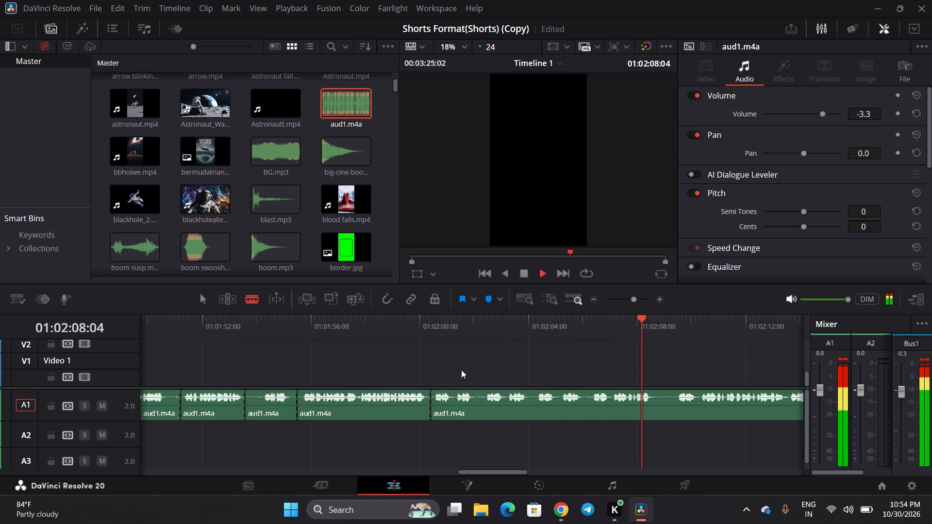
{"action": "left_click", "coordinate": [587, 333]}
{"action": "scroll", "coordinate": [572, 364], "scroll_direction": "left", "scroll_amount": 1}
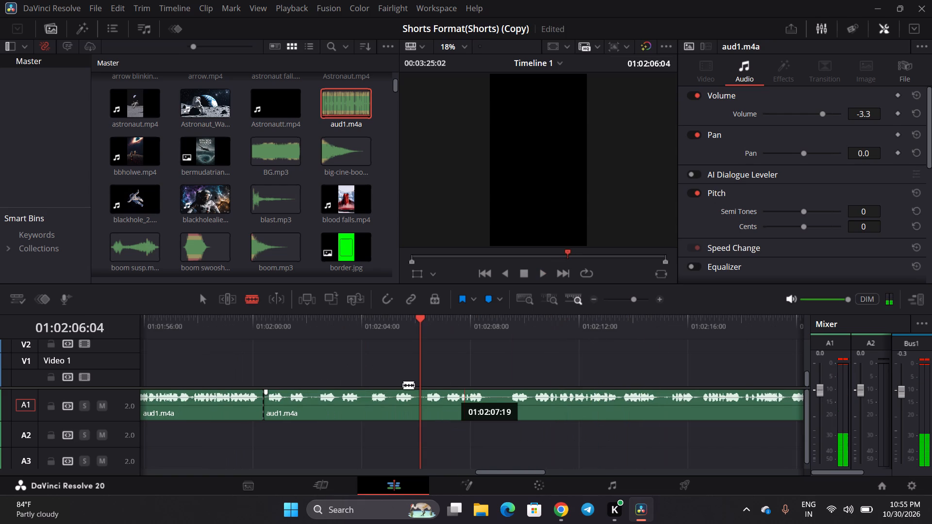
{"action": "key", "text": "space"}
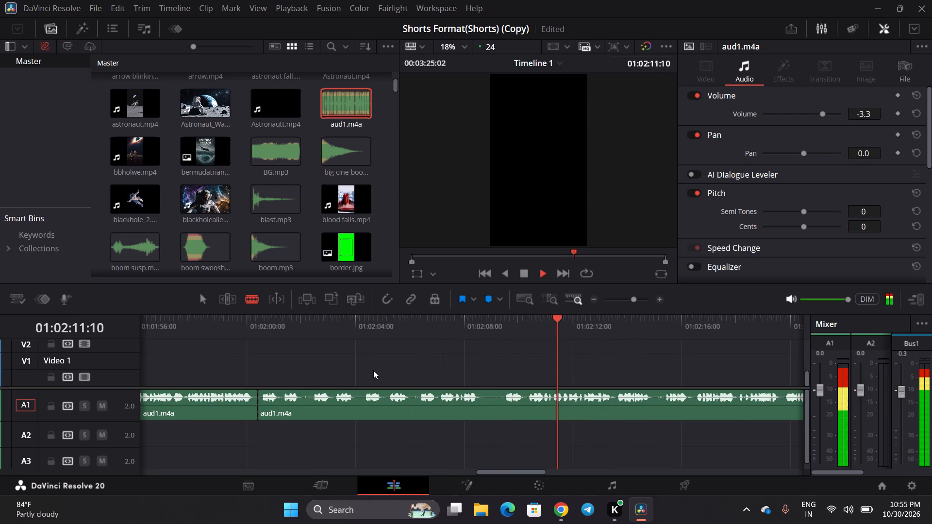
{"action": "key", "text": "space"}
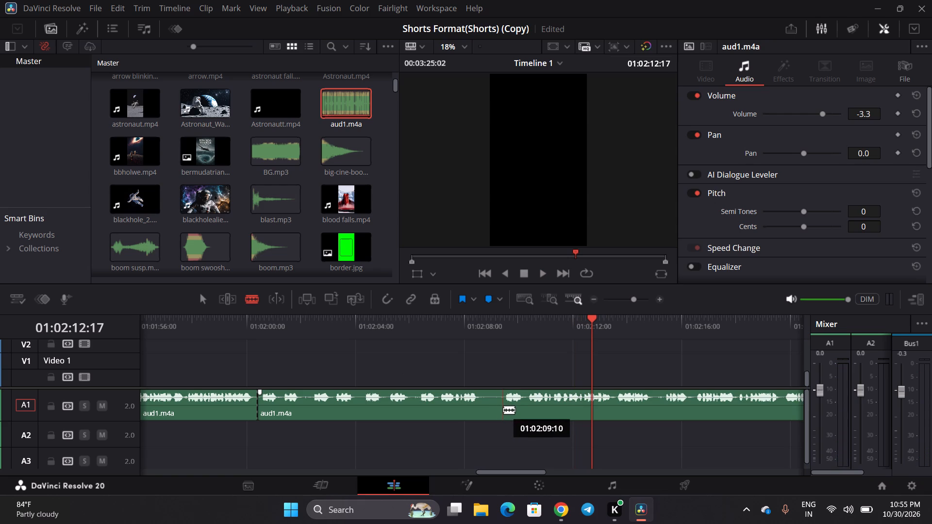
{"action": "left_click", "coordinate": [503, 409]}
Play from 01:02:09:08 and make two closely spaced splits in aud1.m4a at the pause around 01:02:10:08.
{"action": "left_click", "coordinate": [500, 325]}
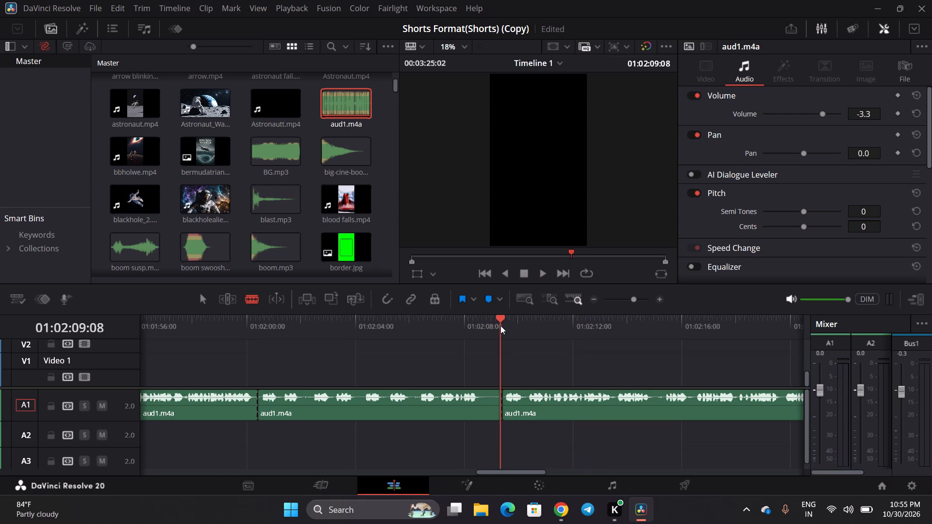
{"action": "key", "text": "space"}
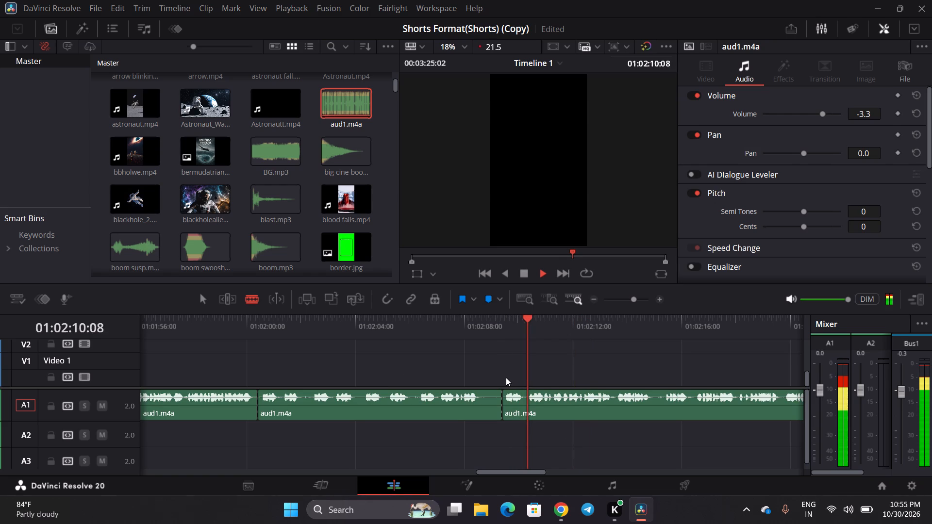
{"action": "key", "text": "space"}
{"action": "left_click", "coordinate": [526, 409]}
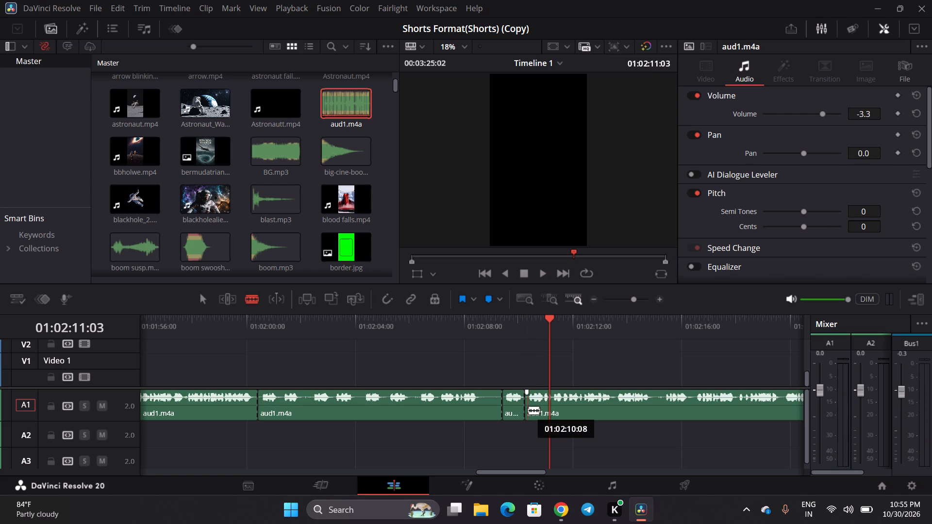
{"action": "left_click", "coordinate": [528, 410]}
Listen on from about 01:02:10:08 and make two closely spaced splits in aud1.m4a at the pause around 01:02:13:14.
{"action": "left_click", "coordinate": [528, 334]}
{"action": "key", "text": "space"}
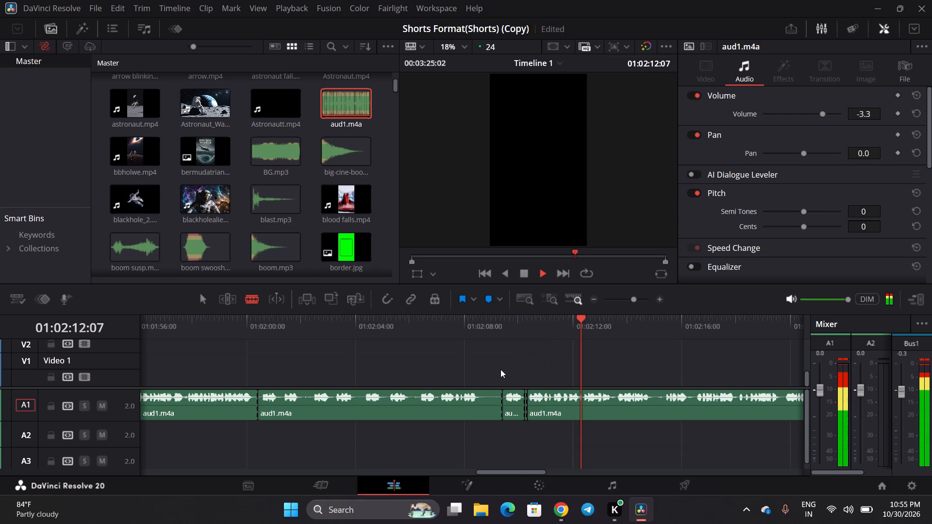
{"action": "key", "text": "space"}
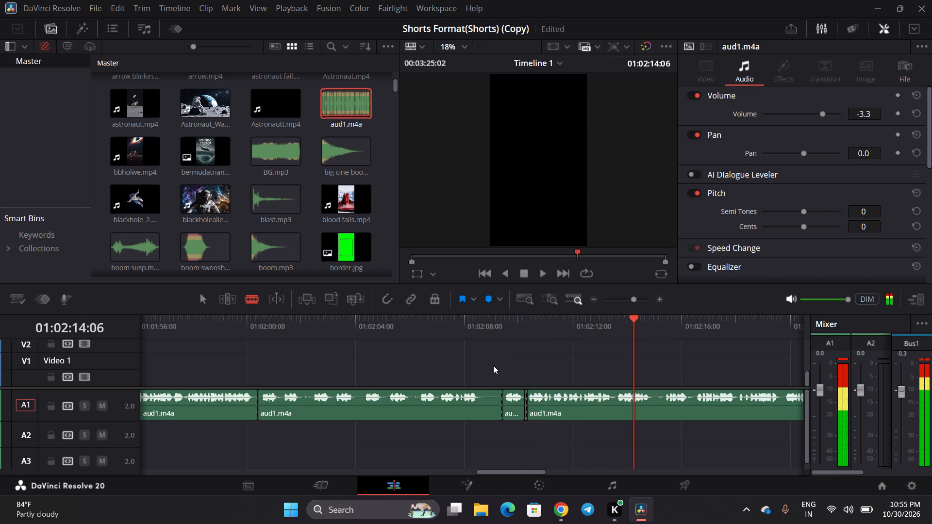
{"action": "scroll", "coordinate": [510, 366], "scroll_direction": "left", "scroll_amount": 1}
{"action": "left_click", "coordinate": [444, 328]}
{"action": "key", "text": "space"}
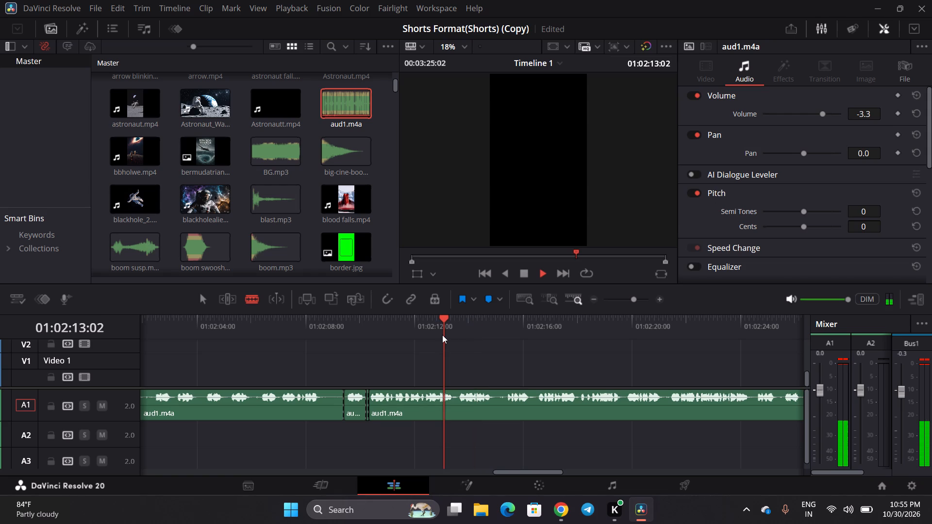
{"action": "key", "text": "space"}
{"action": "left_click", "coordinate": [430, 327]}
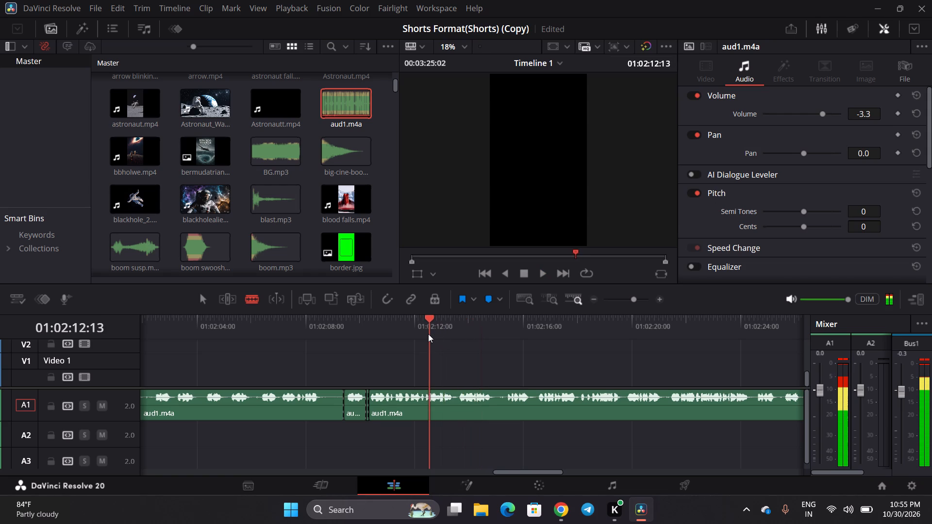
{"action": "key", "text": "space"}
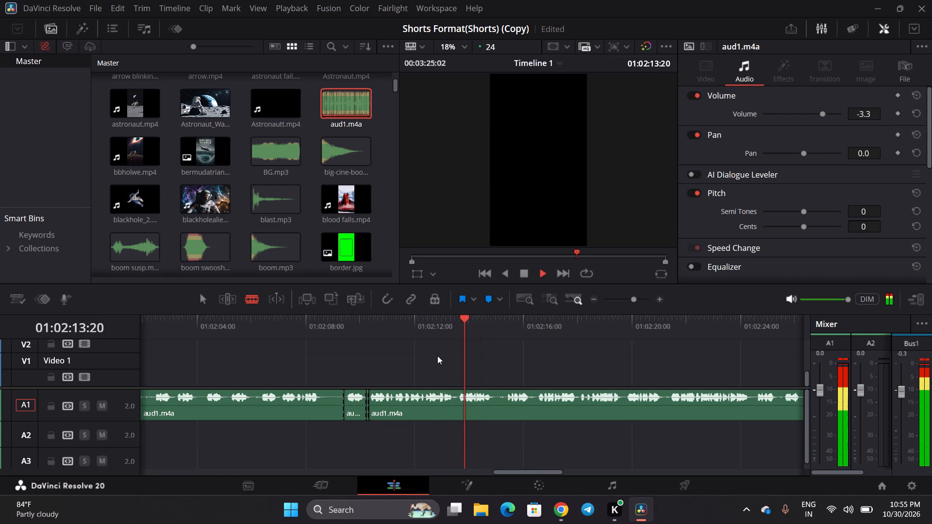
{"action": "key", "text": "space"}
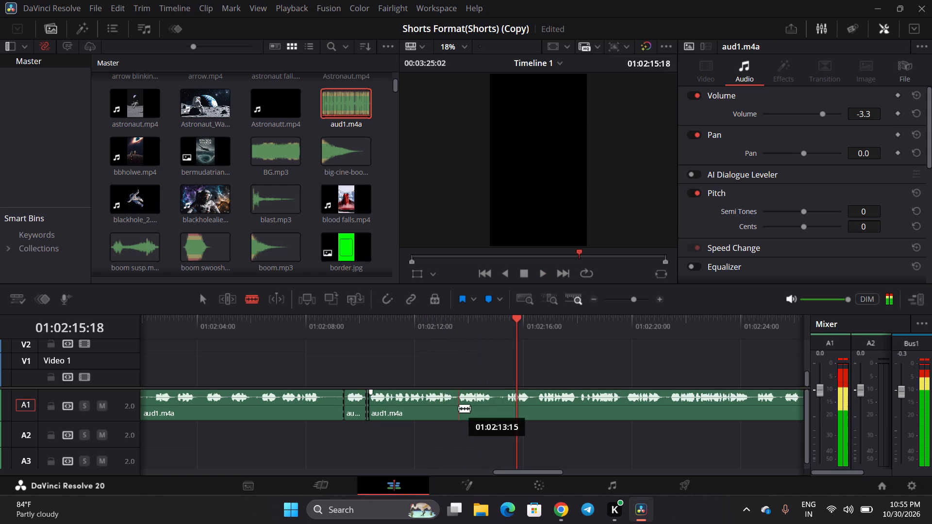
{"action": "left_click", "coordinate": [456, 408]}
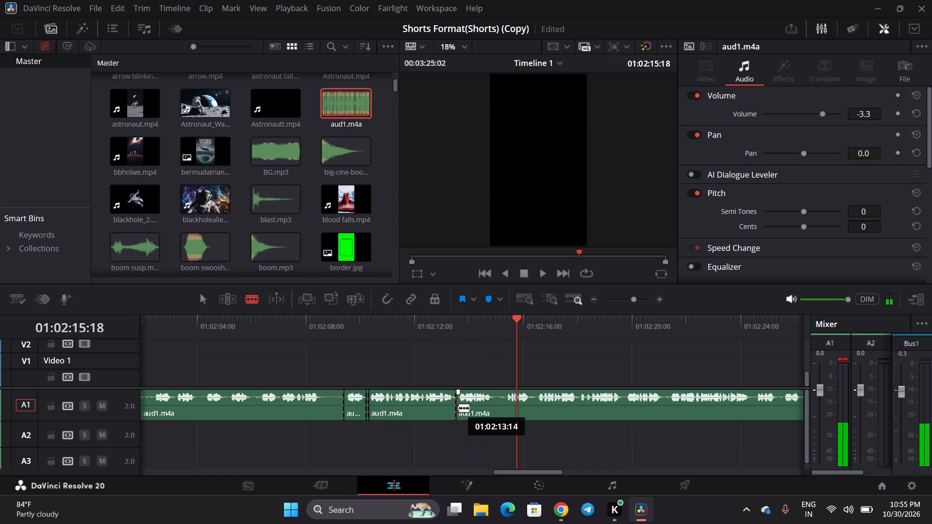
{"action": "left_click", "coordinate": [458, 408]}
Continue listening and make two closely spaced splits in aud1.m4a, bracketing the pause around 01:02:15:02.
{"action": "left_click", "coordinate": [459, 331]}
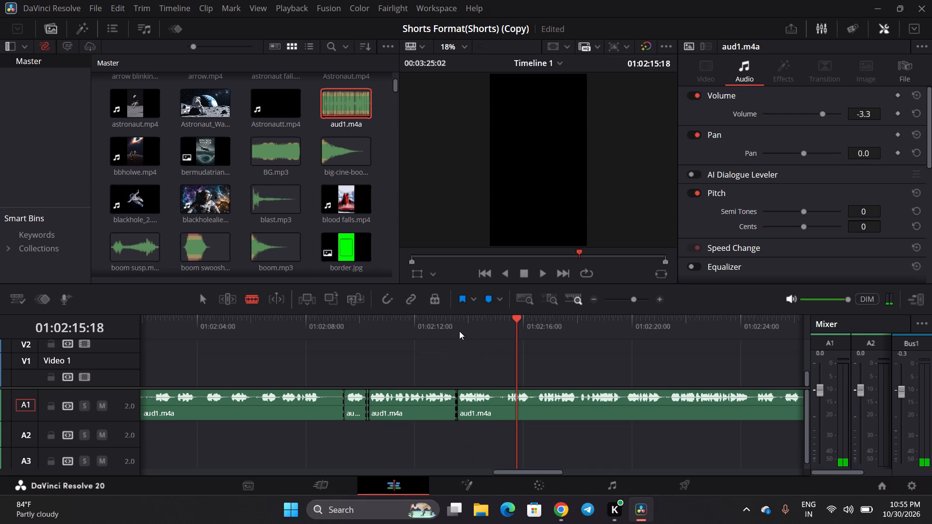
{"action": "key", "text": "space"}
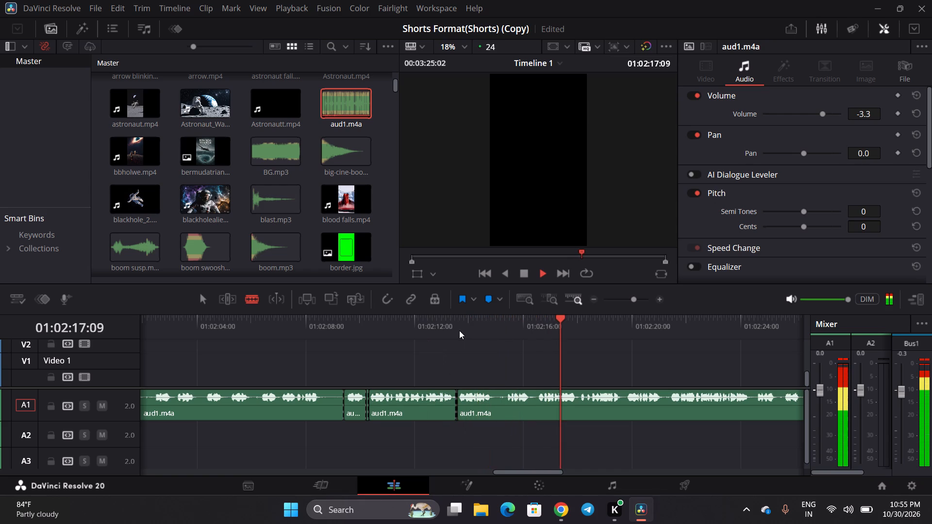
{"action": "key", "text": "space"}
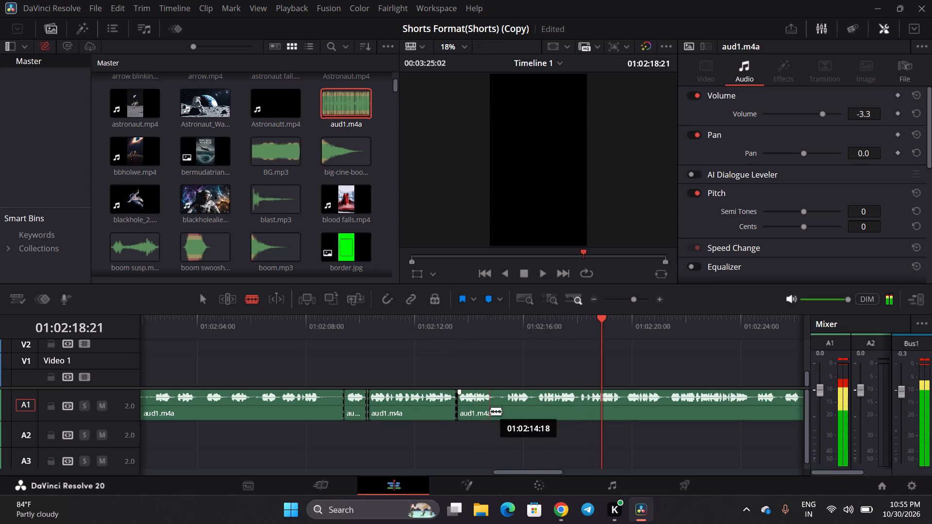
{"action": "left_click", "coordinate": [498, 419]}
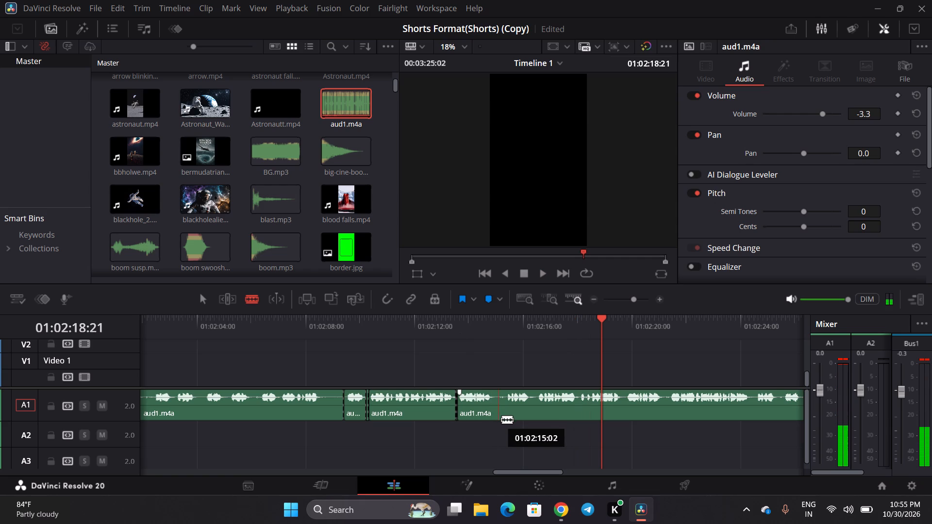
{"action": "left_click", "coordinate": [503, 416]}
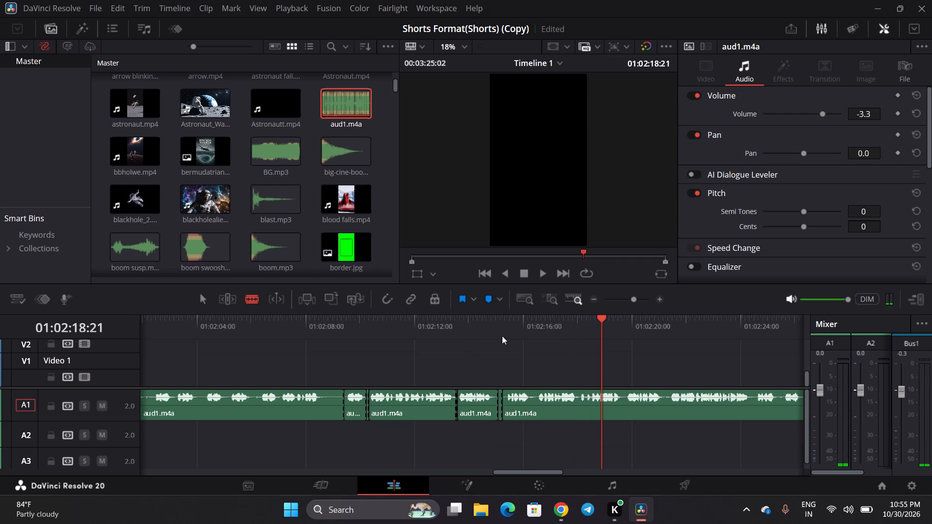
Replay the recording from about 01:02:15:04 and make two closely spaced splits in aud1.m4a at the pause around 01:02:16:09.
{"action": "left_click", "coordinate": [502, 328]}
{"action": "key", "text": "space"}
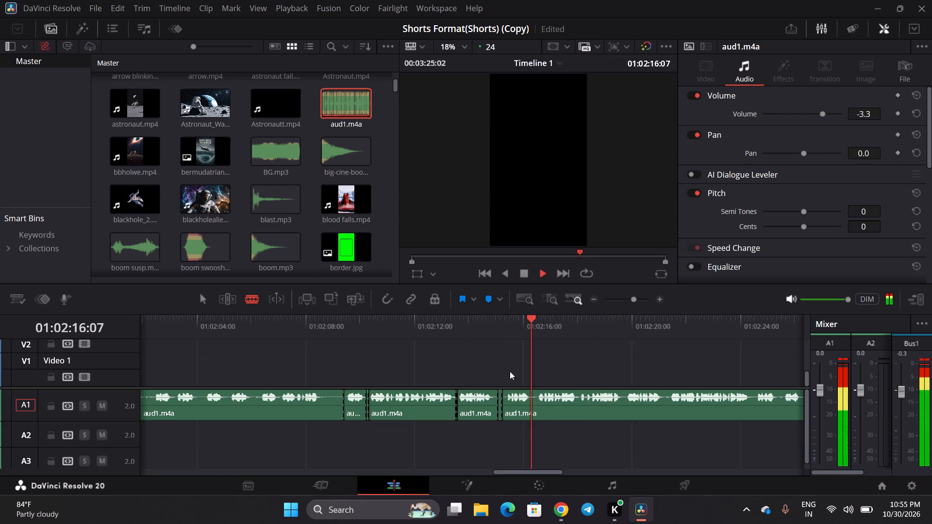
{"action": "key", "text": "space"}
{"action": "left_click", "coordinate": [534, 403]}
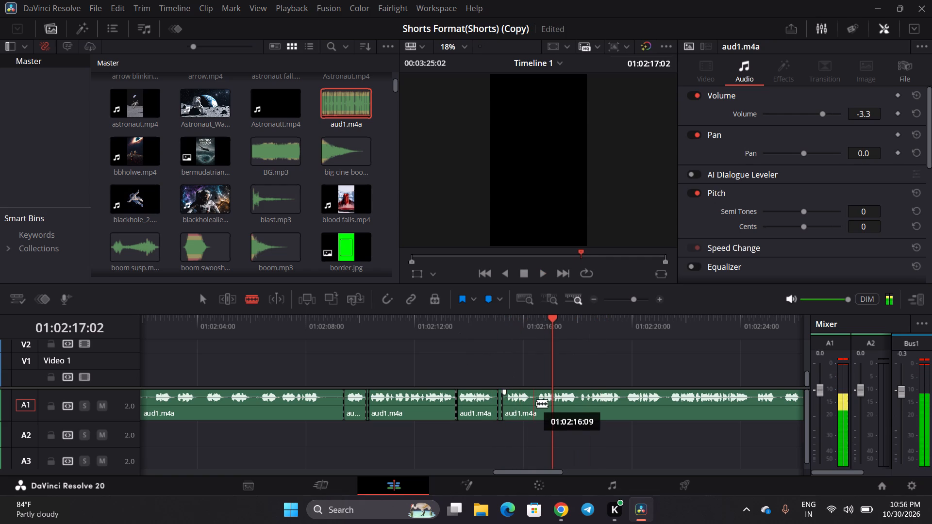
{"action": "left_click", "coordinate": [536, 403]}
Listen repeatedly to aud1.m4a from about 01:02:17 to 01:02:22 to find where the phrase needs cutting.
{"action": "scroll", "coordinate": [533, 386], "scroll_direction": "left", "scroll_amount": 1}
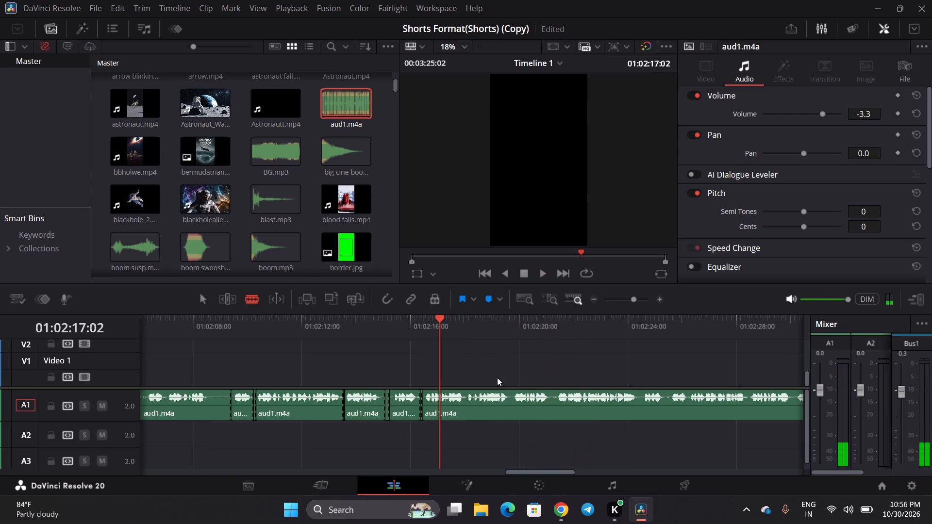
{"action": "scroll", "coordinate": [497, 377], "scroll_direction": "left", "scroll_amount": 1}
{"action": "key", "text": "space"}
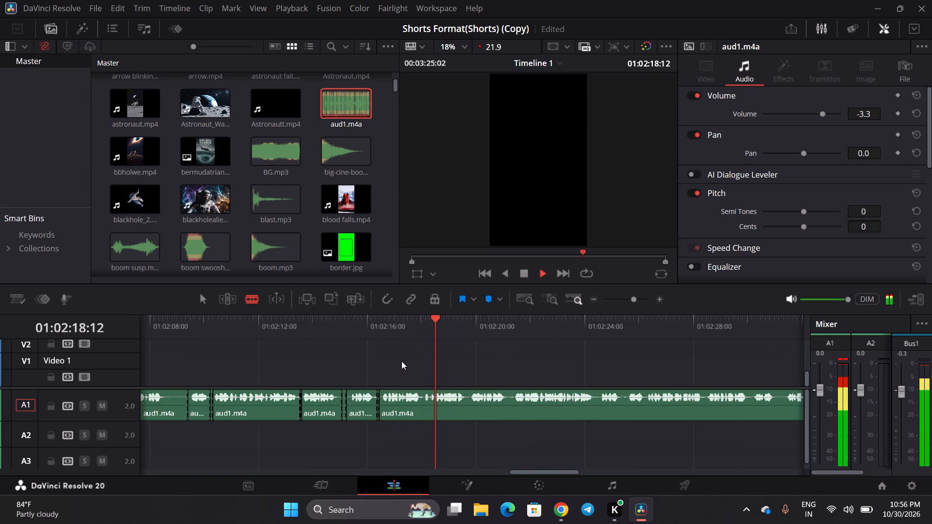
{"action": "key", "text": "space"}
{"action": "left_click", "coordinate": [390, 321]}
{"action": "key", "text": "space"}
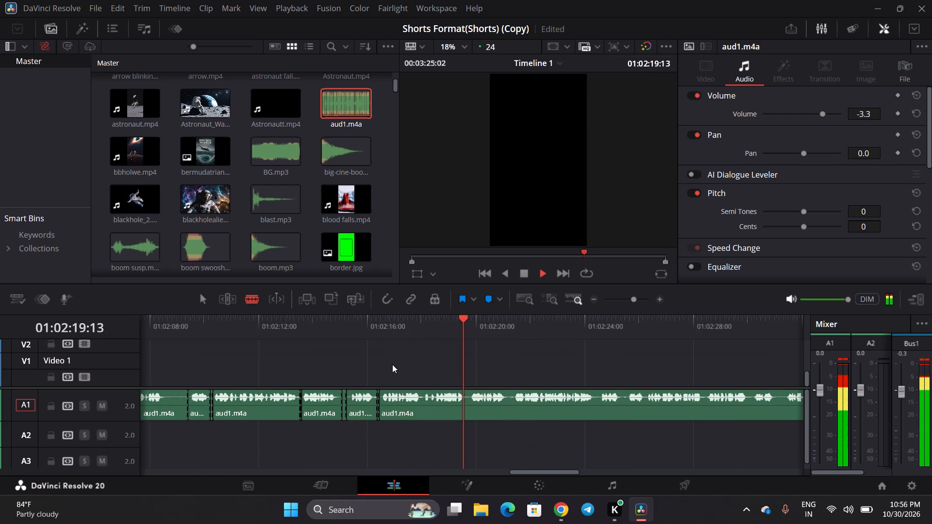
{"action": "key", "text": "space"}
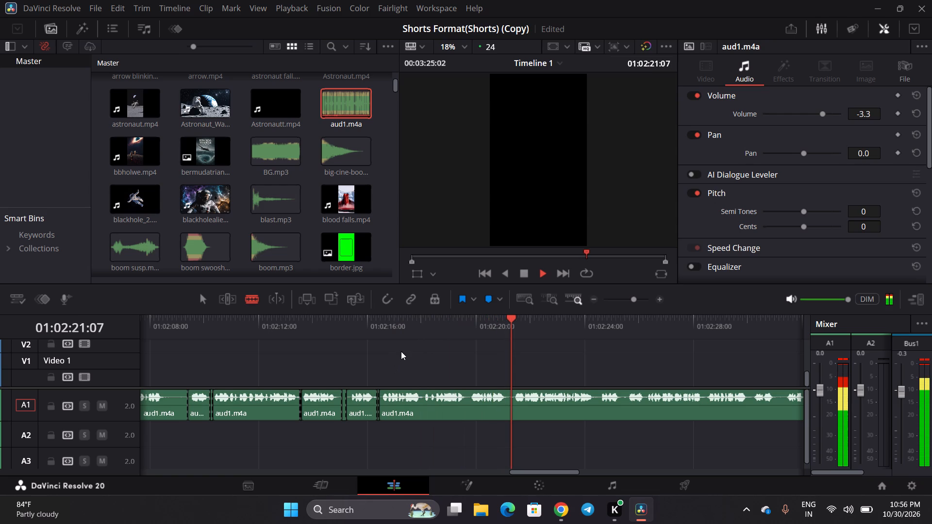
{"action": "left_click", "coordinate": [416, 329]}
{"action": "key", "text": "space"}
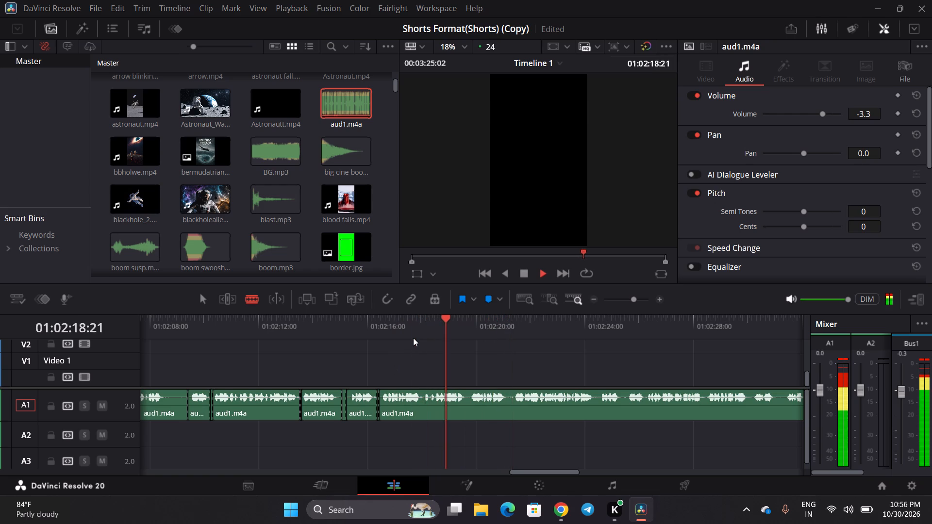
{"action": "key", "text": "space"}
{"action": "left_click", "coordinate": [420, 327]}
{"action": "key", "text": "space"}
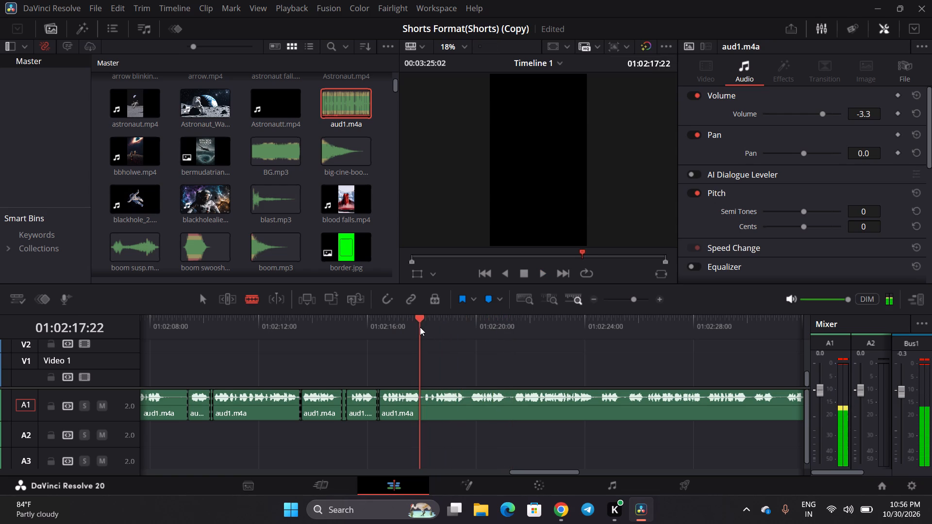
{"action": "key", "text": "space"}
{"action": "left_click", "coordinate": [408, 327]}
{"action": "key", "text": "space"}
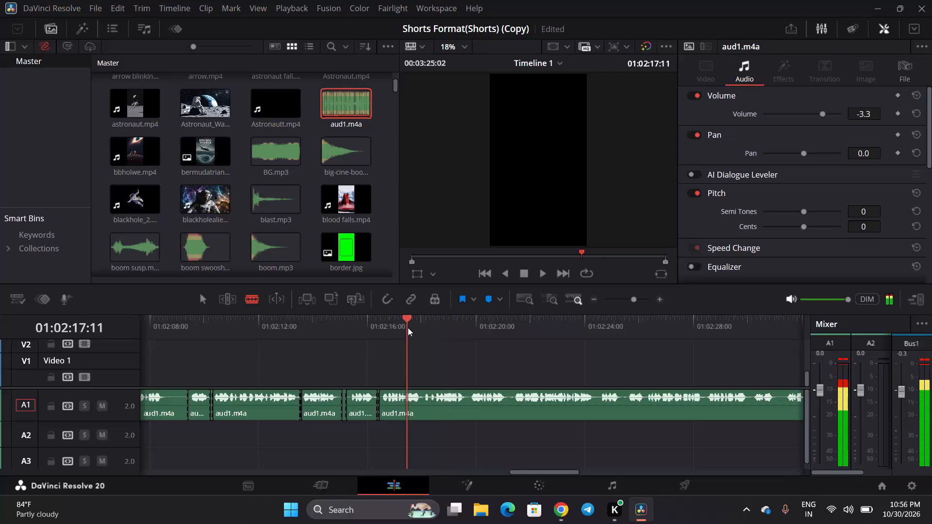
{"action": "key", "text": "space"}
{"action": "key", "text": "space"}
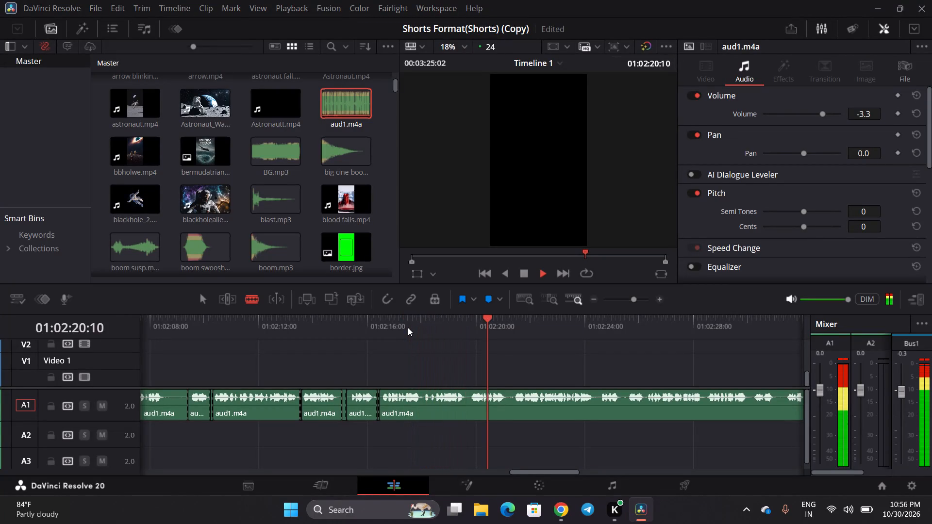
{"action": "key", "text": "space"}
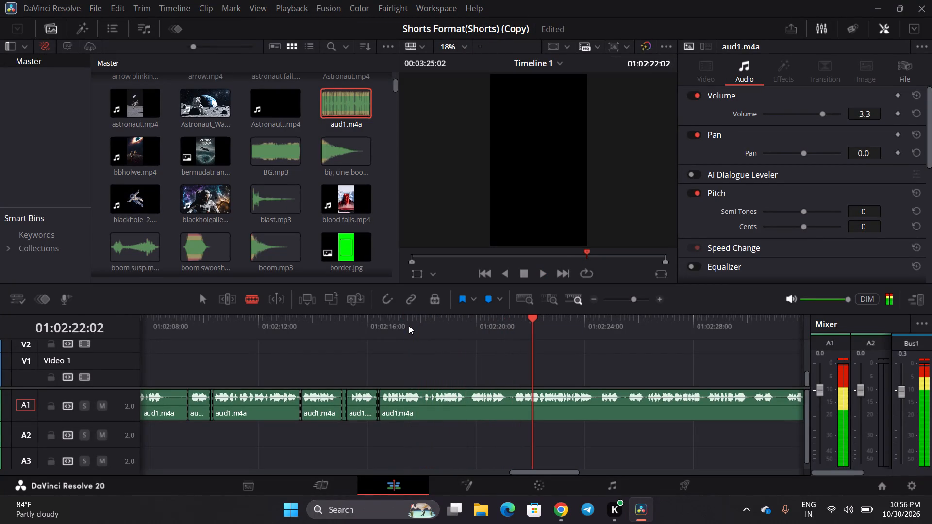
{"action": "left_click", "coordinate": [413, 323]}
{"action": "key", "text": "space"}
{"action": "key", "text": "space"}
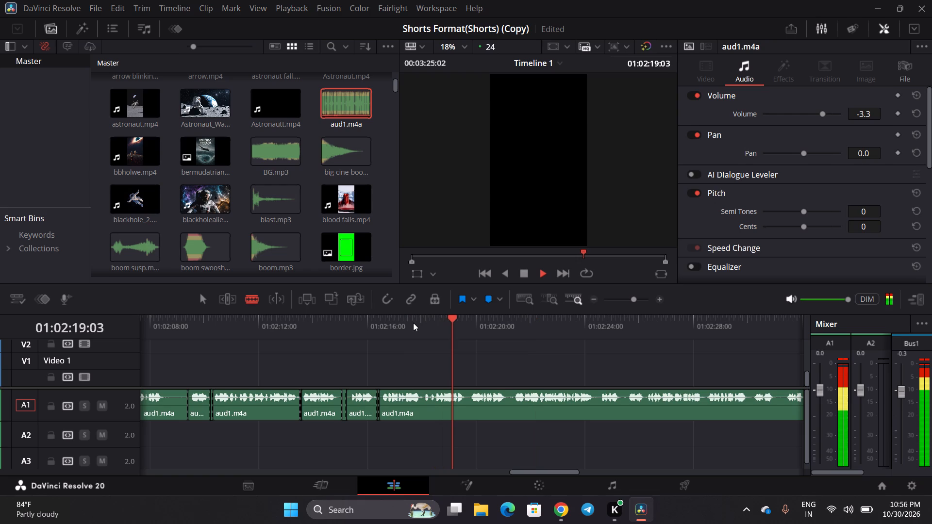
{"action": "key", "text": "space"}
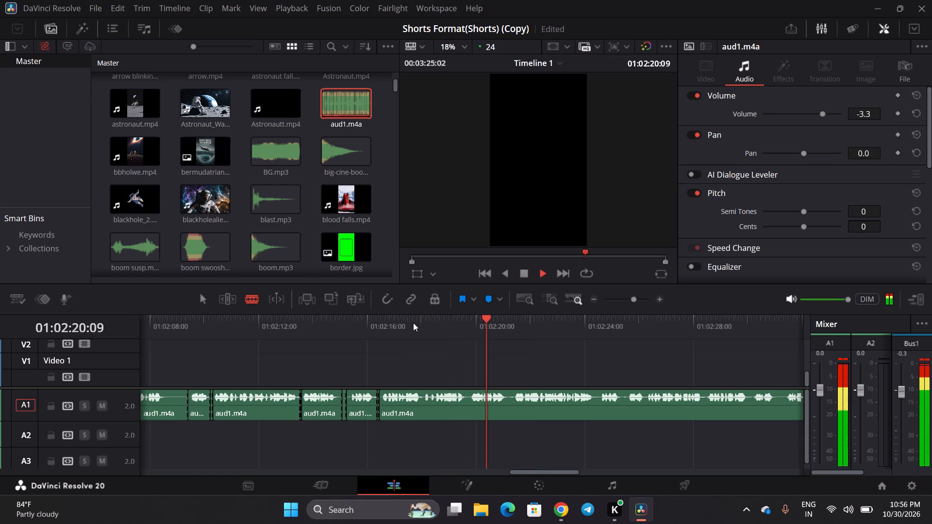
{"action": "key", "text": "space"}
Replay in short bursts from about 01:02:17:17 and split aud1.m4a at about 01:02:19:00.
{"action": "left_click", "coordinate": [413, 323]}
{"action": "key", "text": "space"}
{"action": "key", "text": "space"}
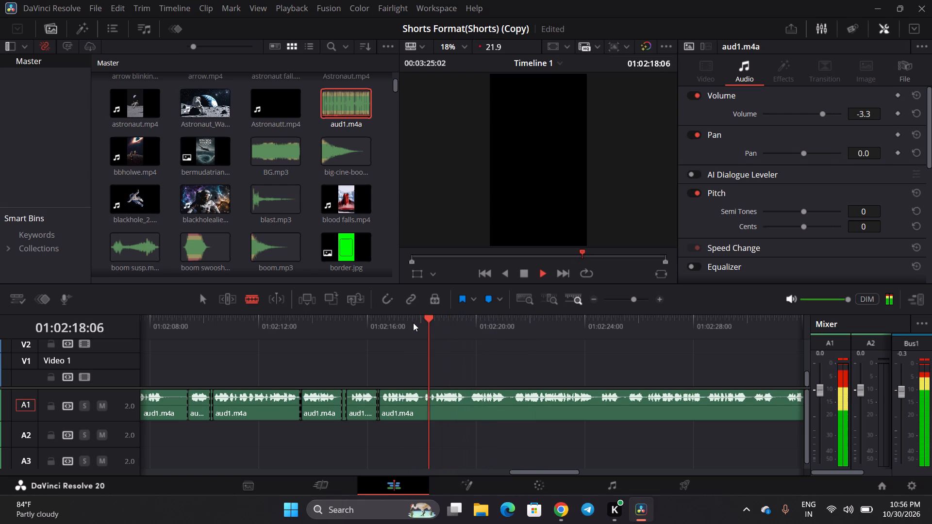
{"action": "key", "text": "space"}
{"action": "key", "text": "space"}
{"action": "key", "text": "space"}
{"action": "key", "text": "space"}
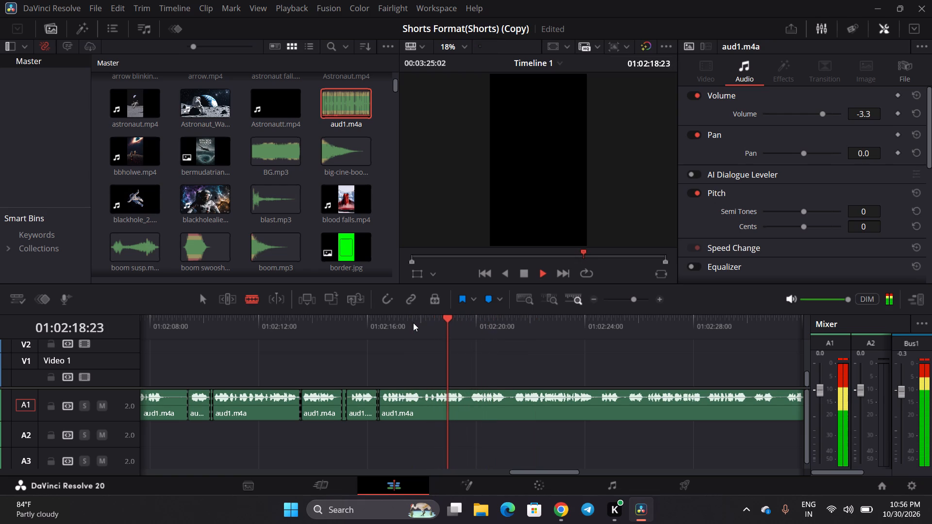
{"action": "left_click", "coordinate": [448, 326]}
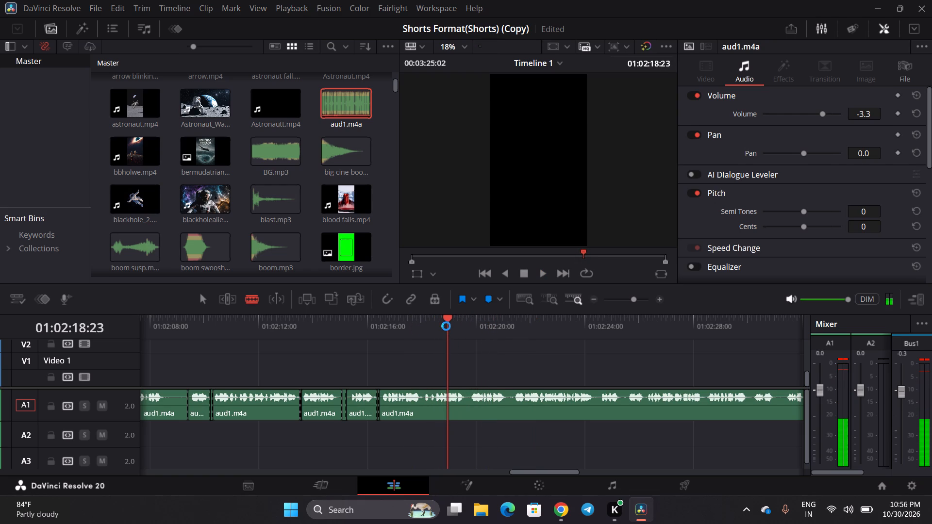
{"action": "key", "text": "space"}
{"action": "key", "text": "space"}
{"action": "left_click", "coordinate": [446, 326]}
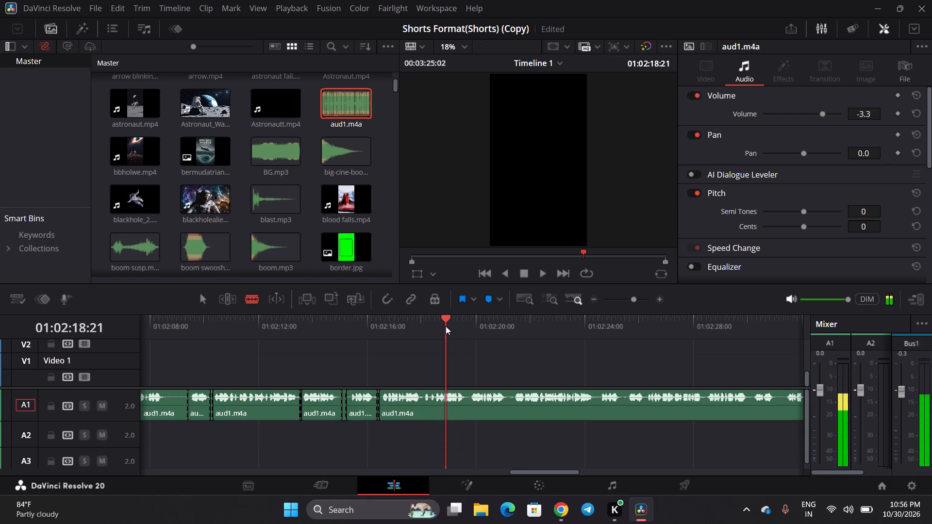
{"action": "key", "text": "space"}
{"action": "key", "text": "space"}
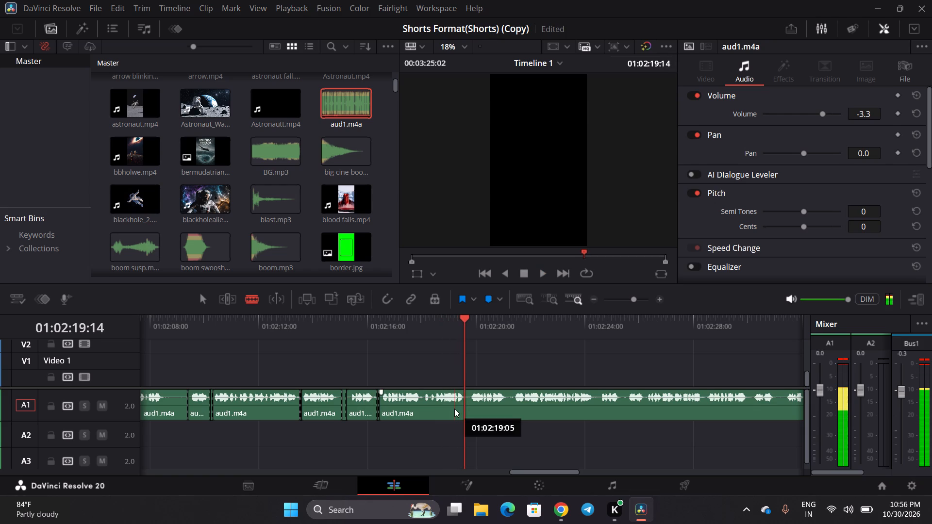
{"action": "left_click", "coordinate": [450, 408]}
Play on from about 01:02:18:22 and split aud1.m4a again at about 01:02:19:20, where the unwanted phrase ends.
{"action": "left_click", "coordinate": [445, 331]}
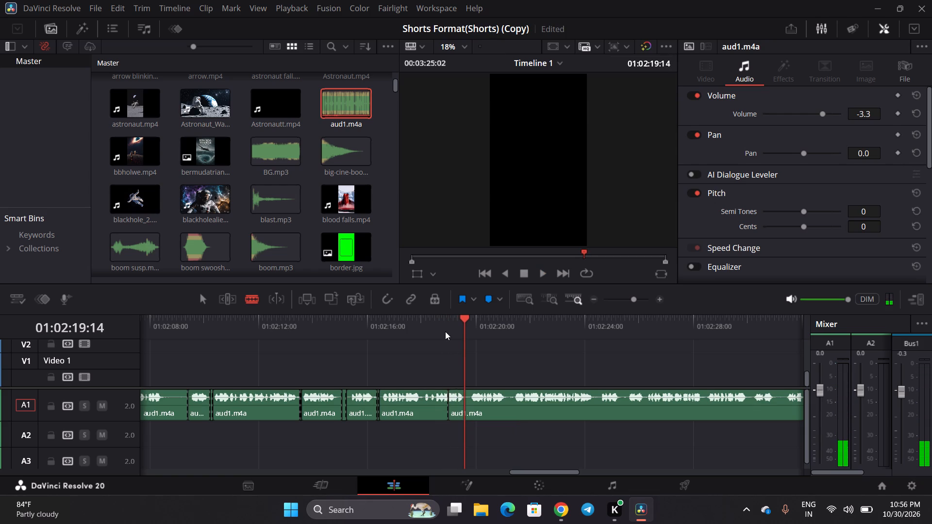
{"action": "key", "text": "space"}
{"action": "key", "text": "space"}
{"action": "left_click", "coordinate": [447, 332]}
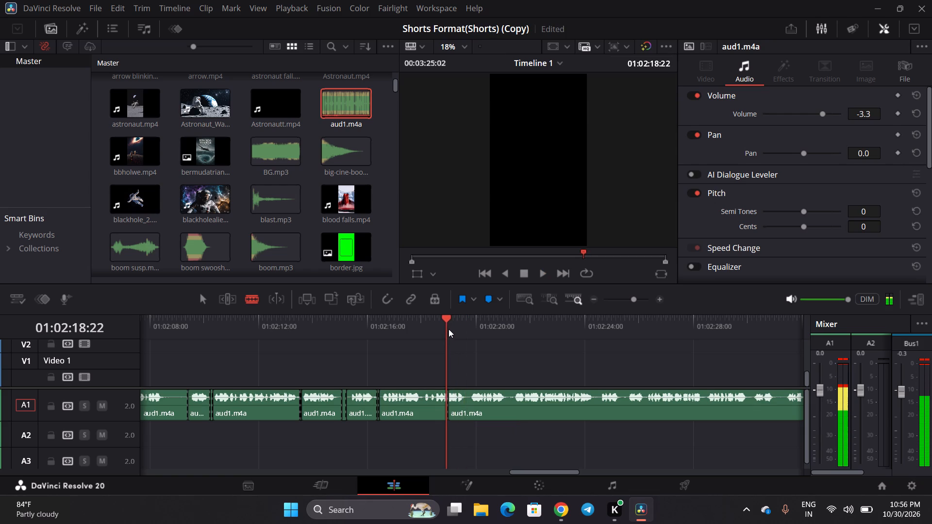
{"action": "key", "text": "space"}
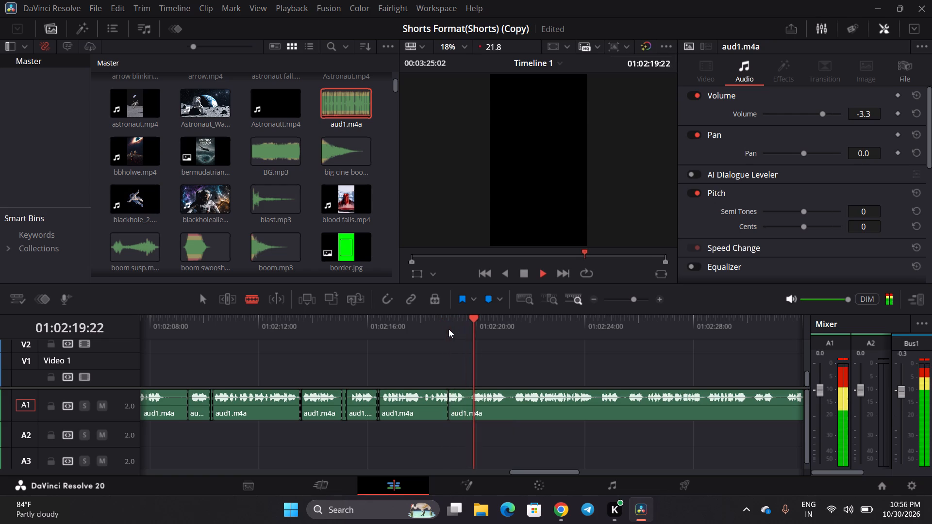
{"action": "key", "text": "space"}
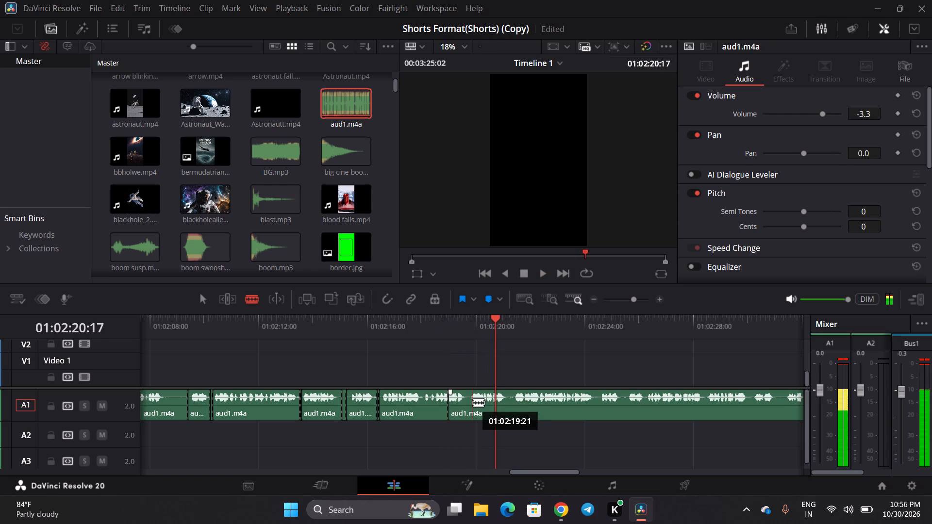
{"action": "left_click", "coordinate": [472, 402]}
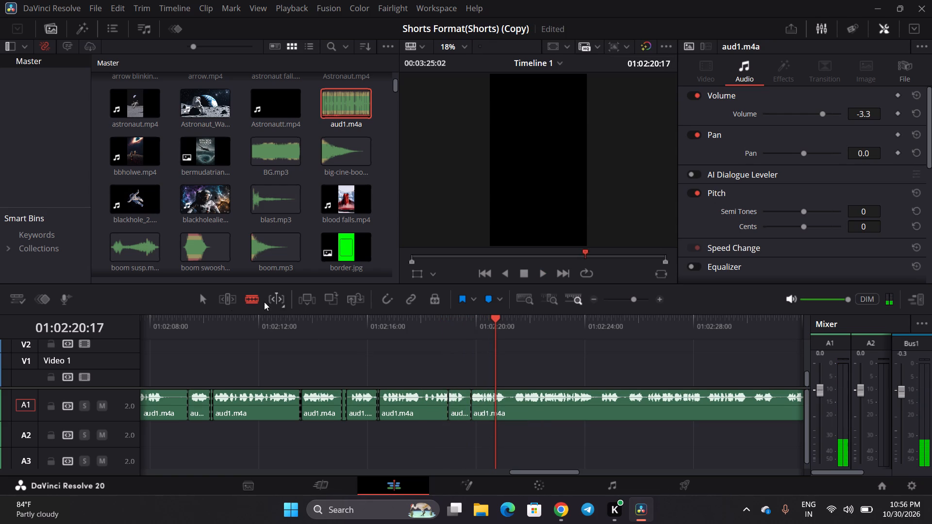
Delete the short aud1.m4a piece between 01:02:19:00 and 01:02:19:20 and close the gap it leaves.
{"action": "left_click", "coordinate": [209, 301]}
{"action": "left_click", "coordinate": [460, 404]}
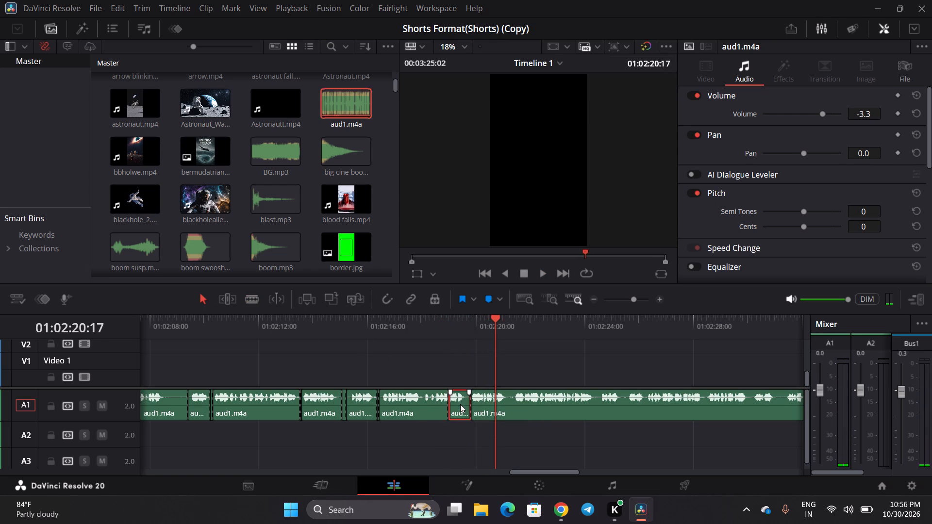
{"action": "key", "text": "BackSpace"}
{"action": "left_click", "coordinate": [460, 404]}
{"action": "key", "text": "BackSpace"}
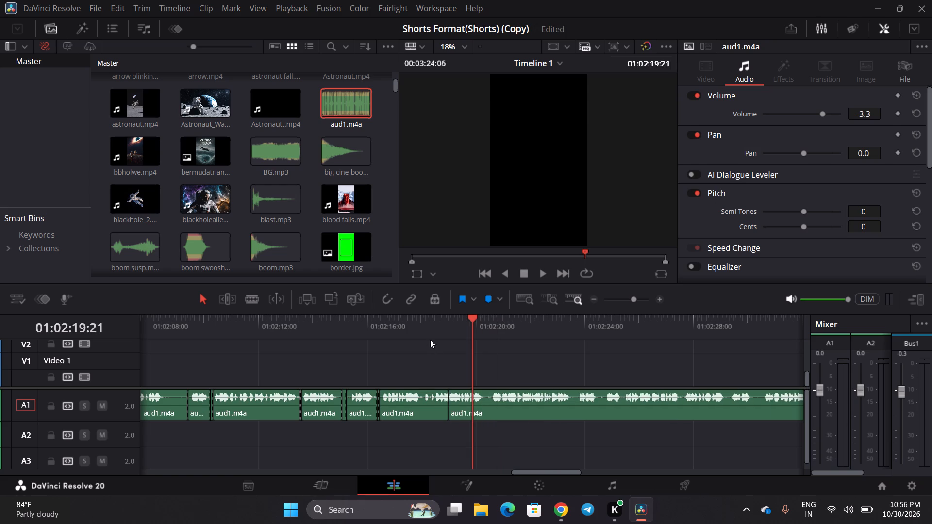
Replay across the join from about 01:02:18:09 and split aud1.m4a at 01:02:18:22, just before the join.
{"action": "left_click", "coordinate": [432, 325]}
{"action": "key", "text": "space"}
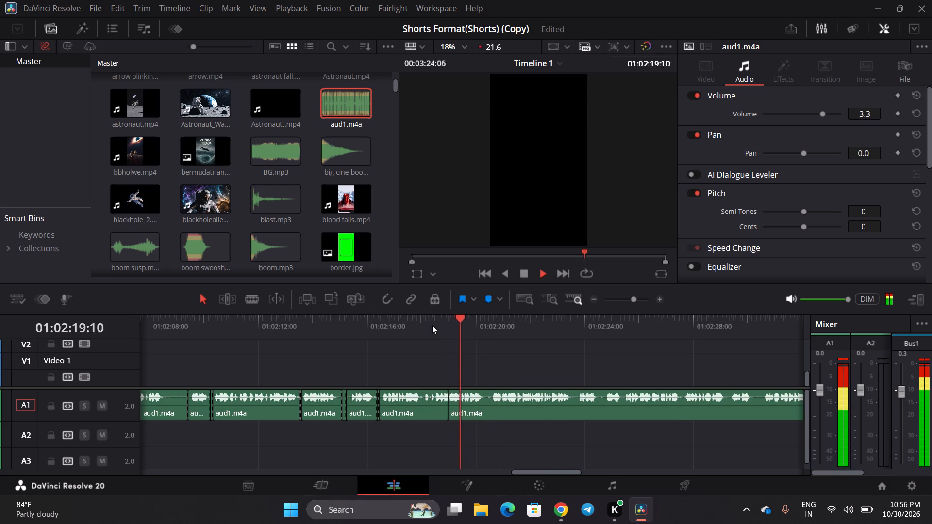
{"action": "left_click", "coordinate": [432, 325]}
{"action": "key", "text": "space"}
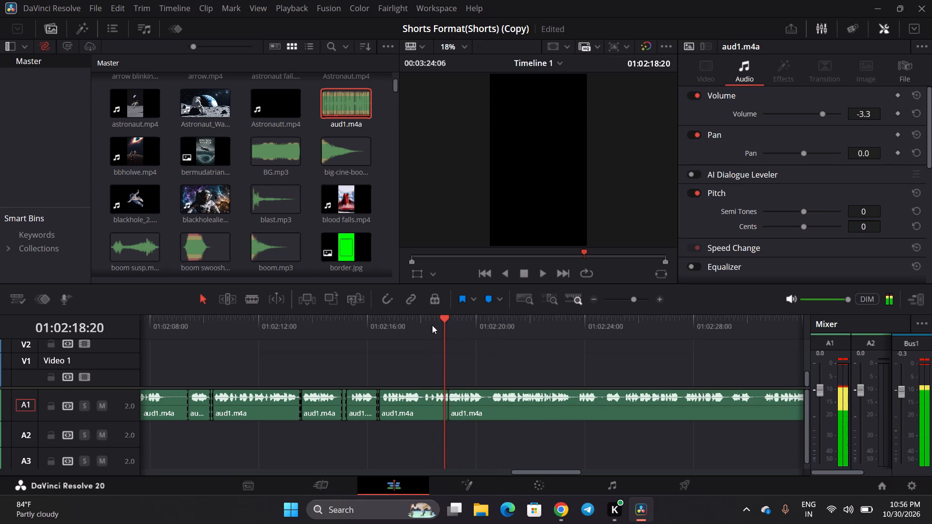
{"action": "key", "text": "space"}
{"action": "key", "text": "space"}
{"action": "left_click", "coordinate": [251, 304]}
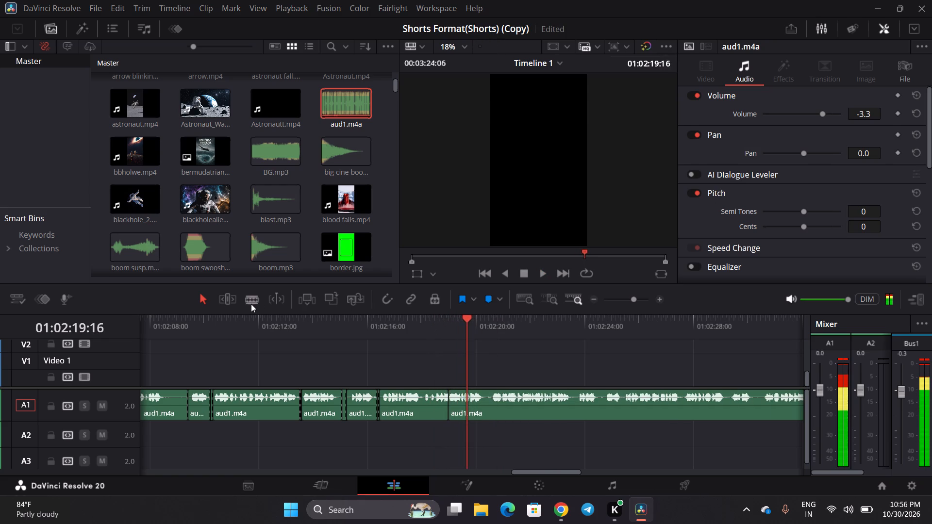
{"action": "left_click", "coordinate": [447, 406]}
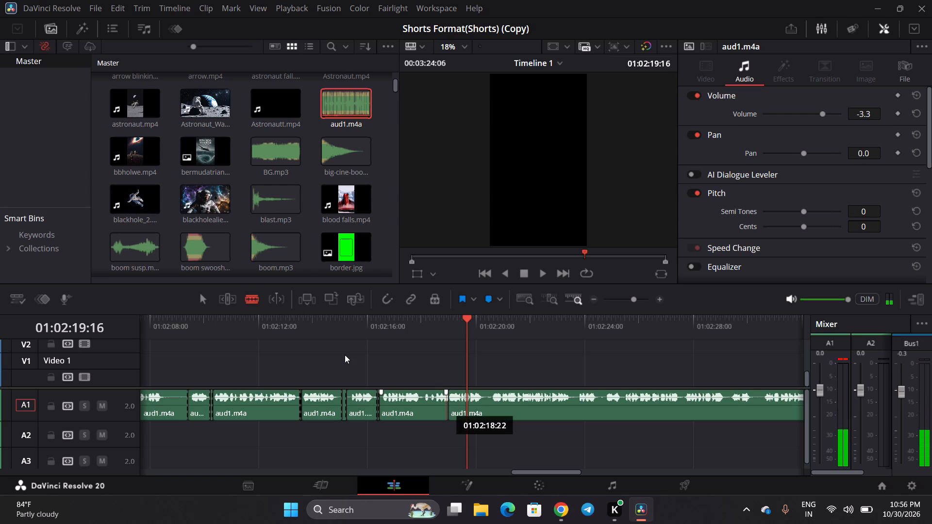
Delete the tiny aud1.m4a sliver after 01:02:18:22 and close the gap before the following clip.
{"action": "left_click", "coordinate": [209, 301]}
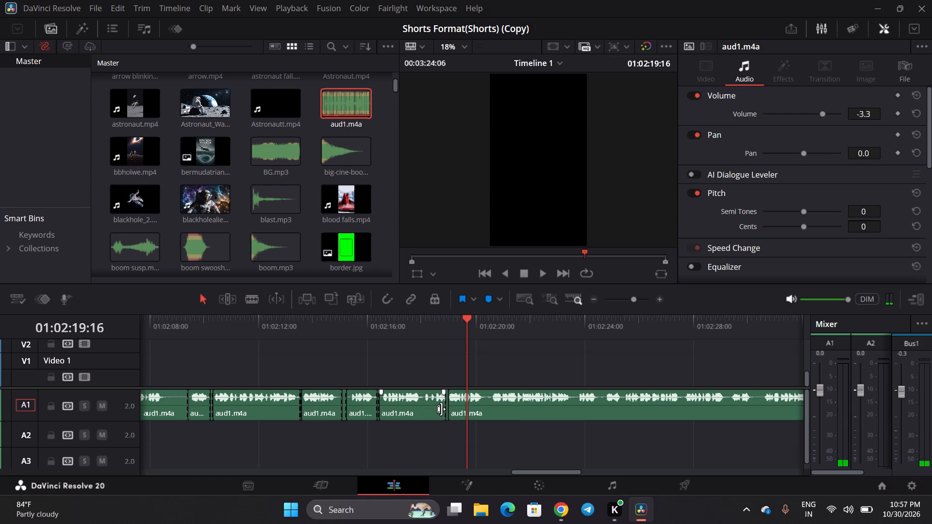
{"action": "left_click", "coordinate": [446, 411]}
{"action": "left_click_drag", "start_coordinate": [446, 432], "coordinate": [446, 427]}
{"action": "left_click", "coordinate": [446, 401]}
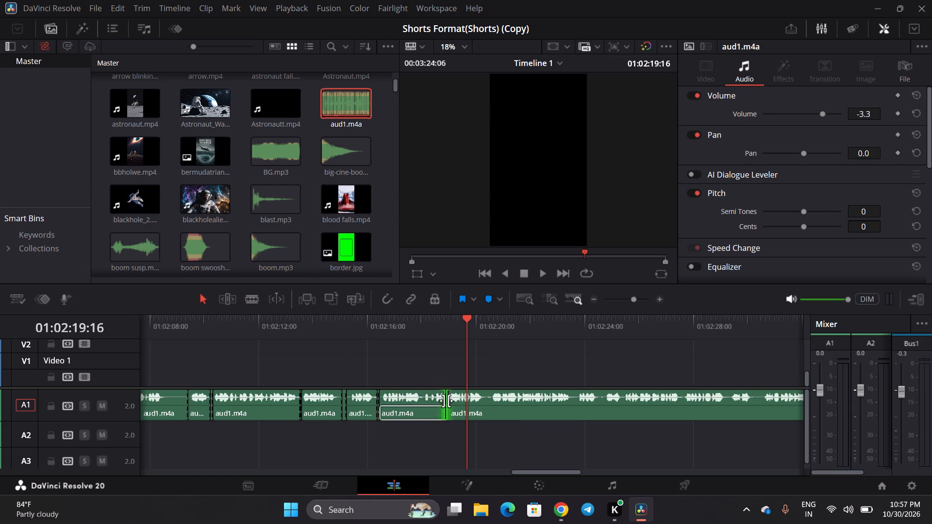
{"action": "left_click", "coordinate": [451, 435]}
{"action": "left_click", "coordinate": [448, 412]}
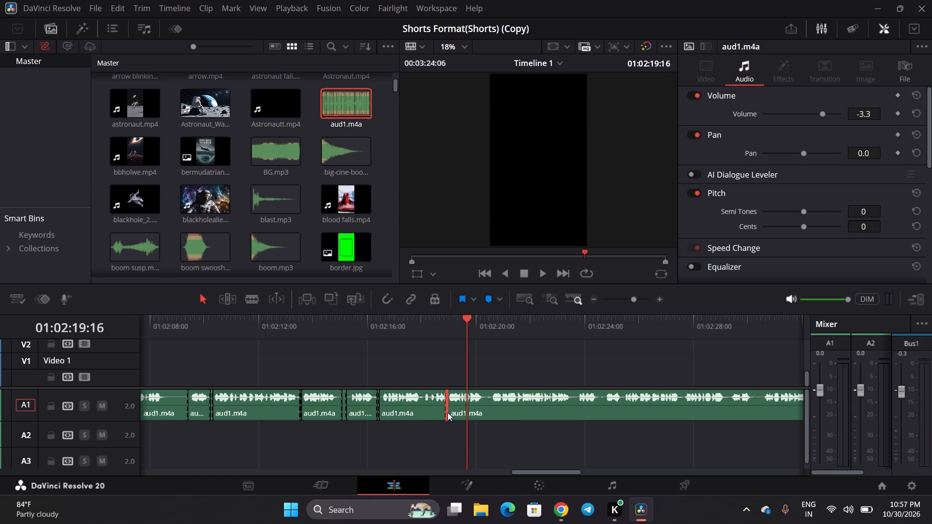
{"action": "key", "text": "BackSpace"}
{"action": "left_click", "coordinate": [447, 412]}
{"action": "key", "text": "BackSpace"}
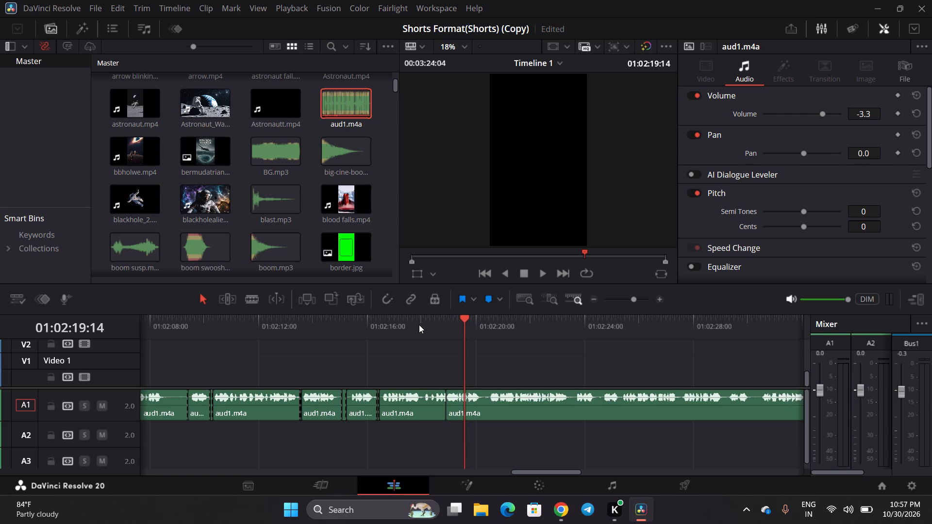
Play aud1.m4a across the join at 01:02:18:22, starting shortly before it, to check how the cut sounds.
{"action": "left_click", "coordinate": [419, 325]}
{"action": "key", "text": "space"}
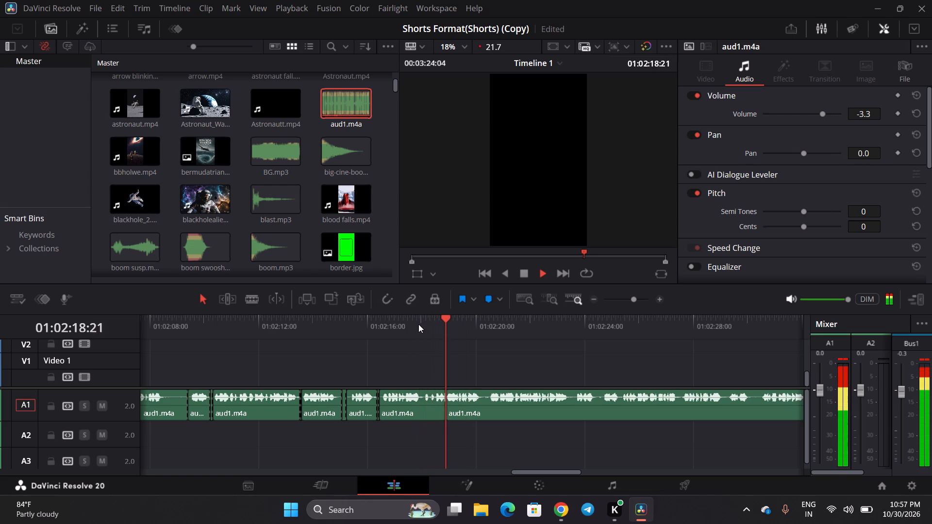
{"action": "key", "text": "space"}
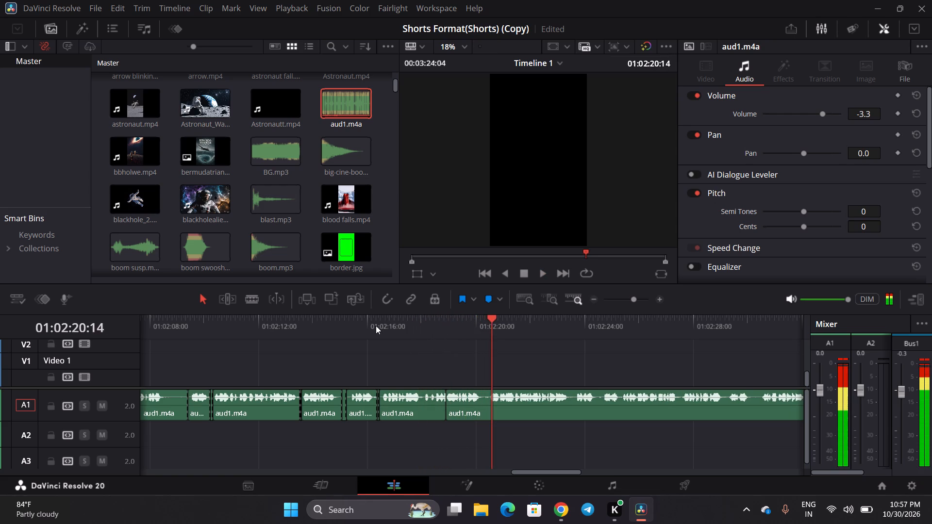
{"action": "left_click", "coordinate": [376, 326]}
{"action": "key", "text": "space"}
{"action": "key", "text": "space"}
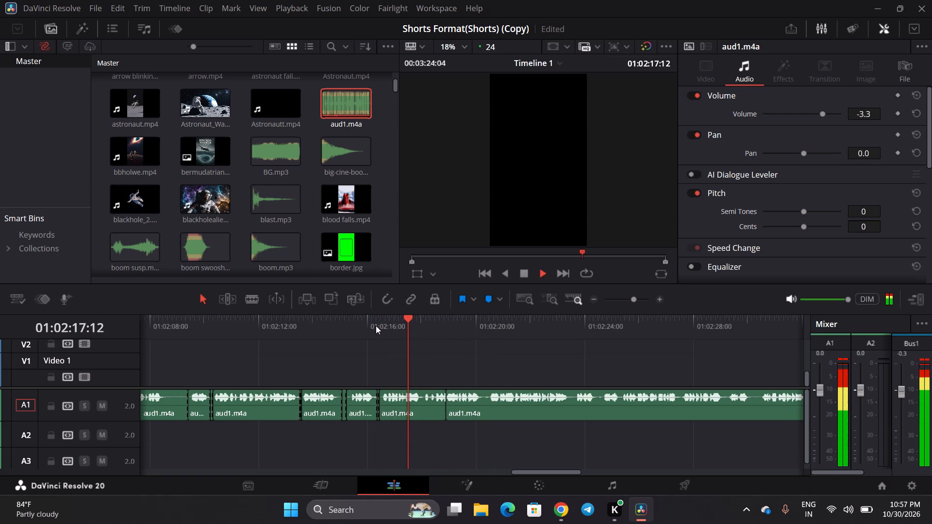
{"action": "key", "text": "space"}
{"action": "key", "text": "space"}
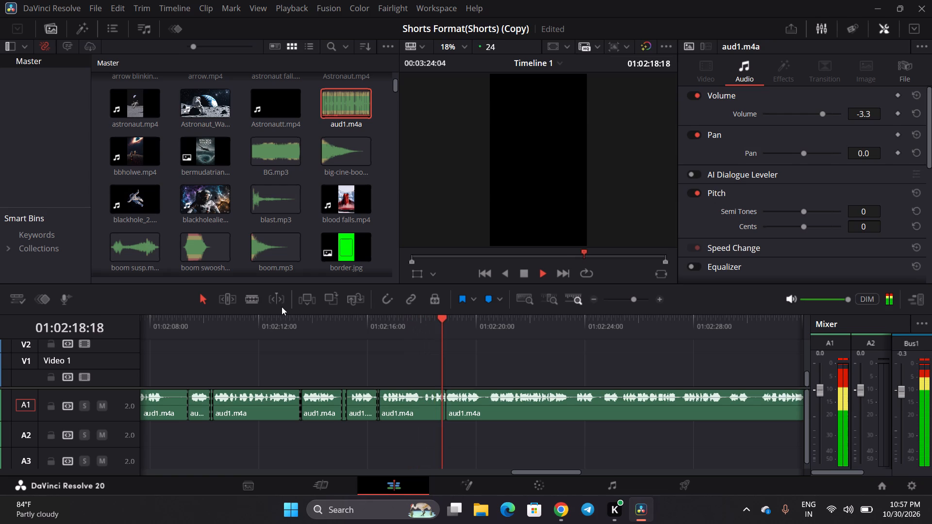
Play on to about 01:02:26:07 with the blade tool ready and split aud1.m4a at about 01:02:23:12 and 01:02:24:14.
{"action": "left_click", "coordinate": [254, 304]}
{"action": "key", "text": "space"}
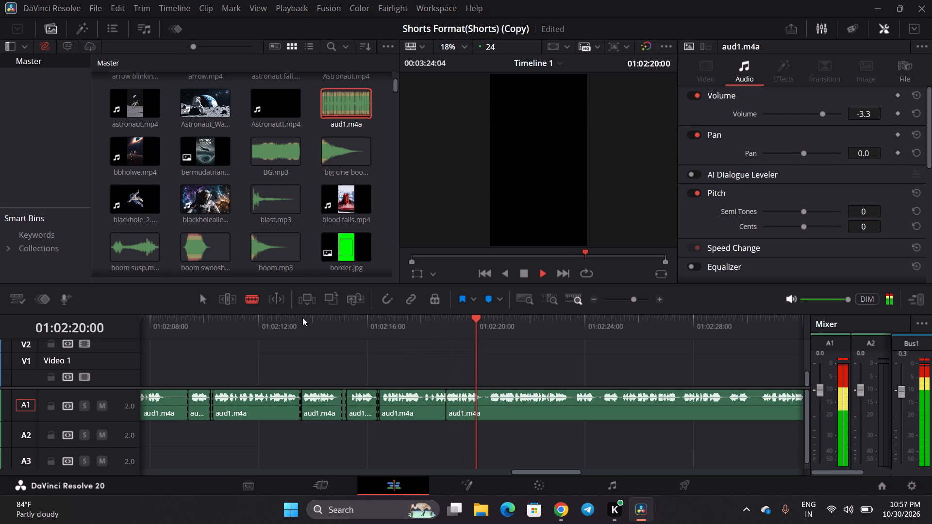
{"action": "key", "text": "space"}
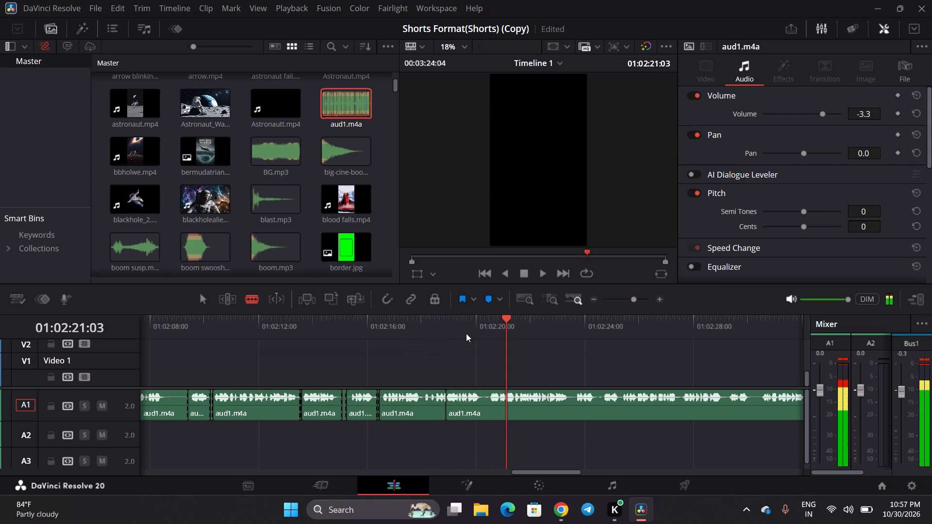
{"action": "key", "text": "space"}
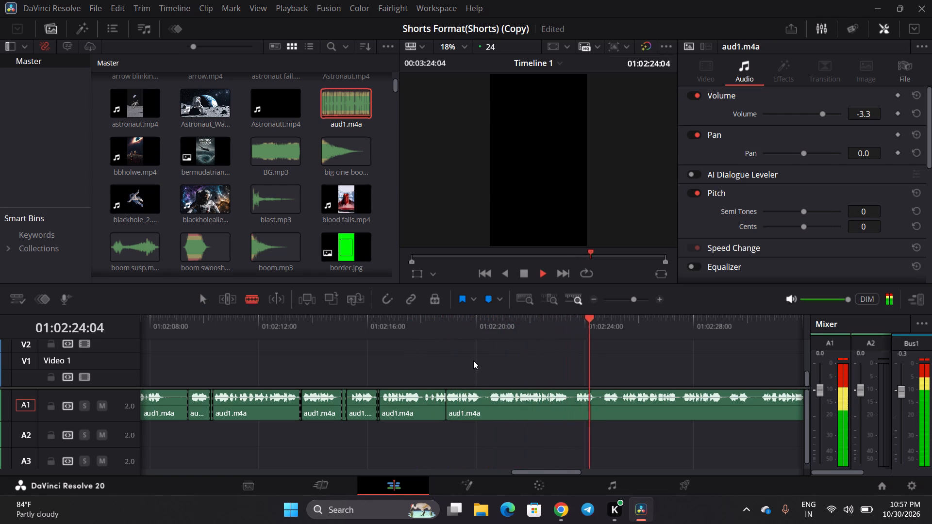
{"action": "key", "text": "space"}
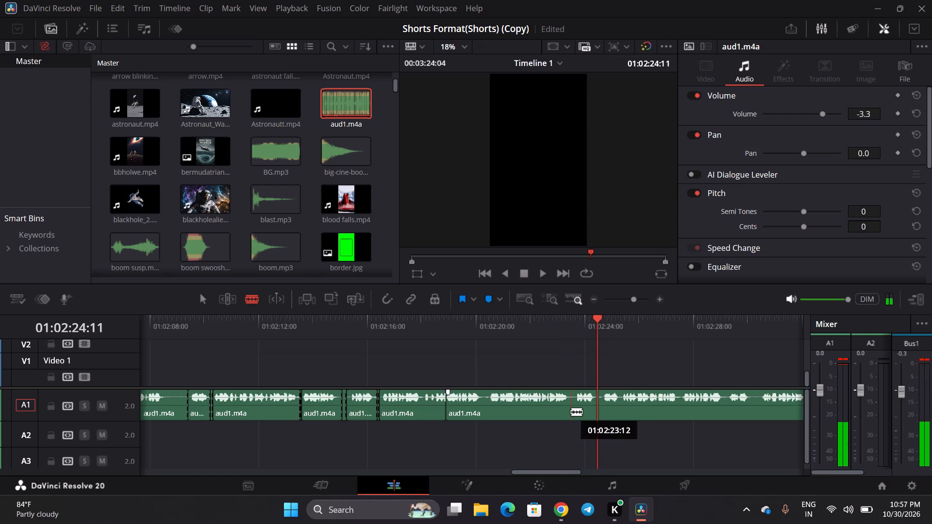
{"action": "key", "text": "space"}
{"action": "key", "text": "space"}
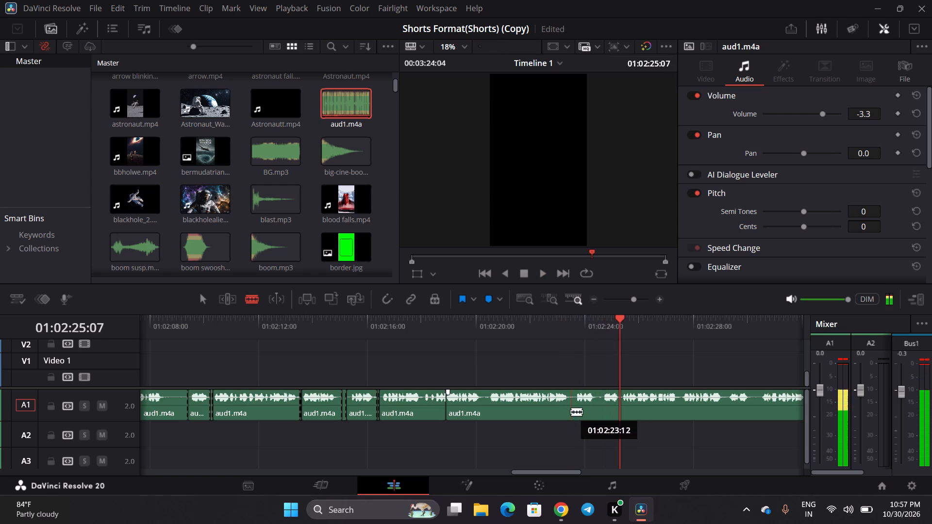
{"action": "left_click", "coordinate": [566, 326]}
{"action": "key", "text": "space"}
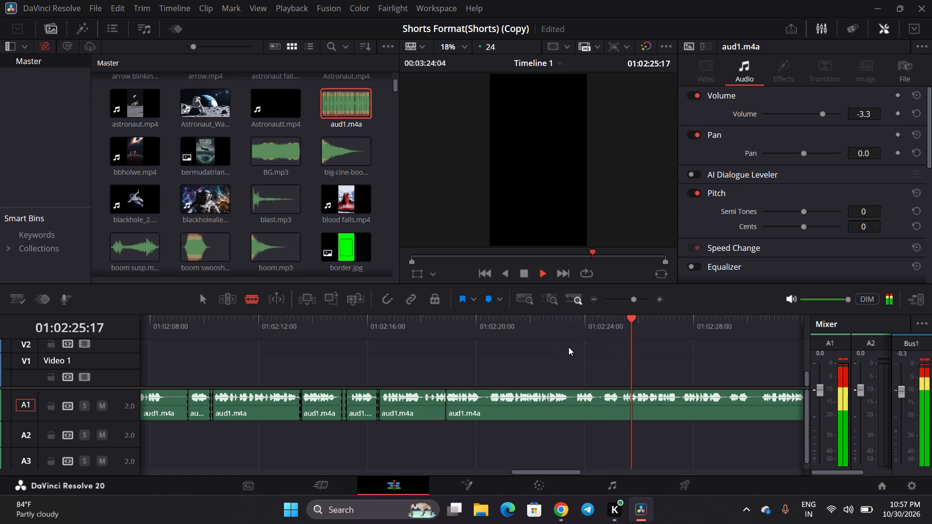
{"action": "key", "text": "space"}
{"action": "left_click", "coordinate": [572, 408]}
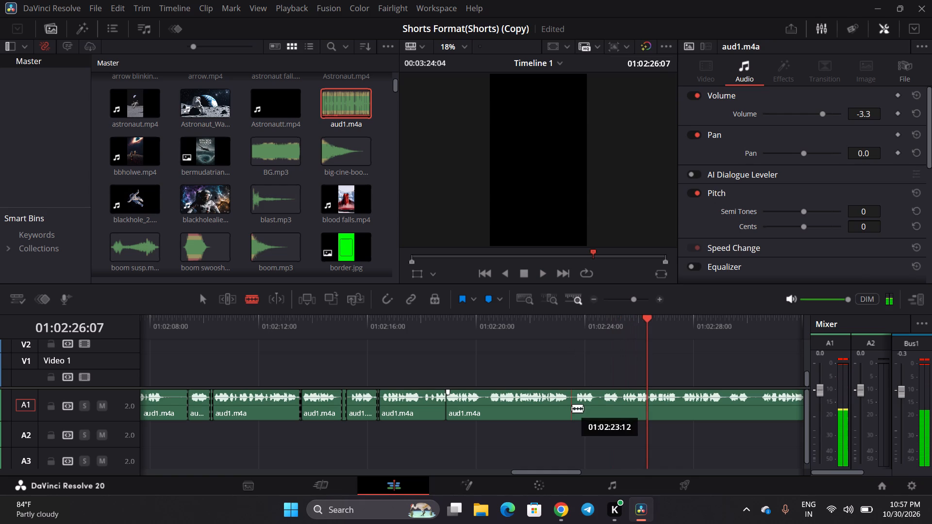
{"action": "left_click", "coordinate": [601, 411]}
Replay from about 01:02:24:14 and split aud1.m4a at about 01:02:25:07 and again at 01:02:25:08.
{"action": "scroll", "coordinate": [600, 401], "scroll_direction": "left", "scroll_amount": 1}
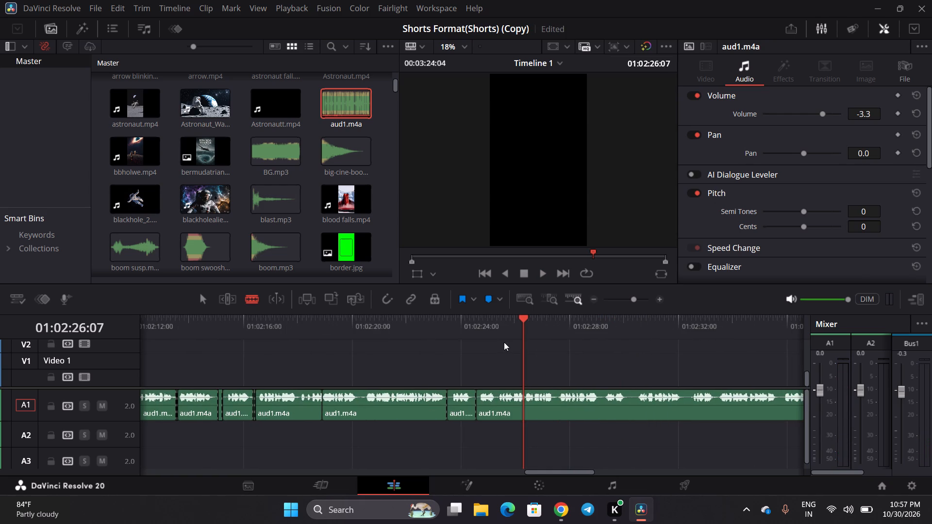
{"action": "left_click", "coordinate": [478, 328]}
{"action": "key", "text": "space"}
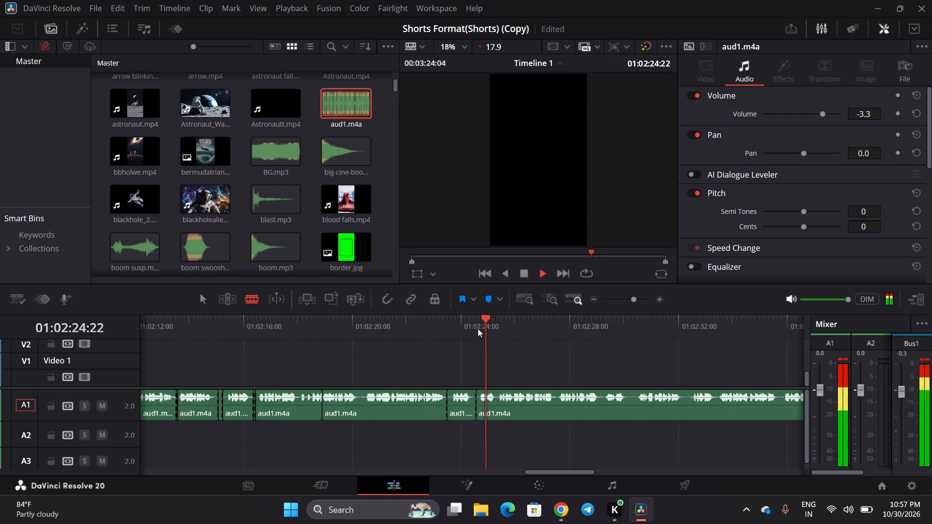
{"action": "key", "text": "space"}
{"action": "left_click", "coordinate": [478, 328]}
{"action": "key", "text": "space"}
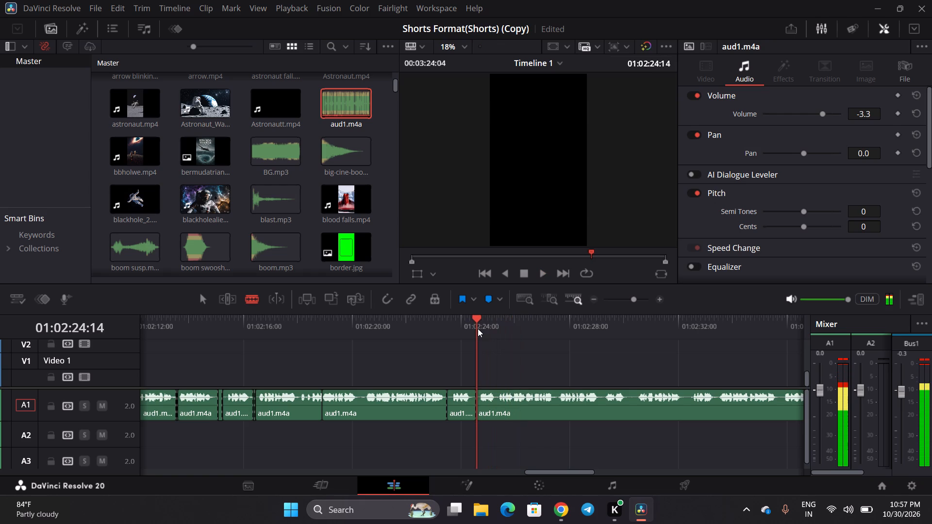
{"action": "key", "text": "space"}
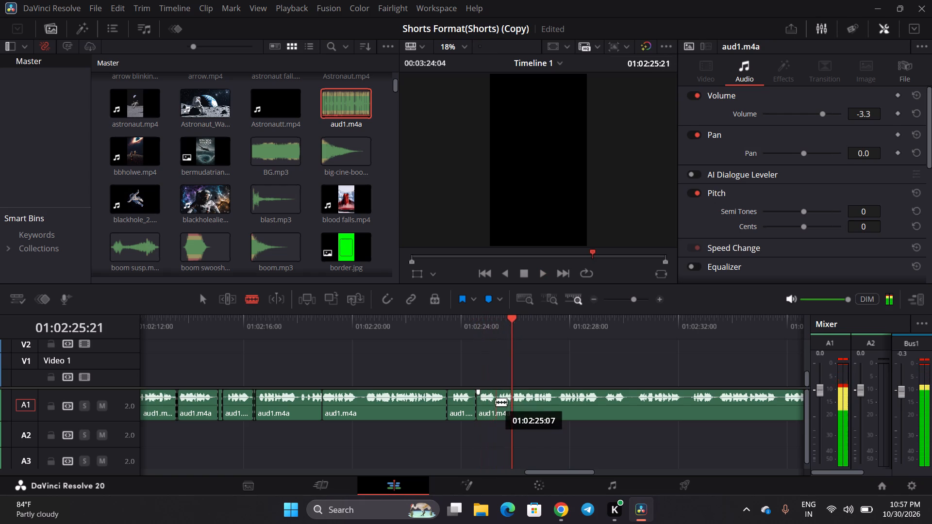
{"action": "left_click", "coordinate": [496, 406]}
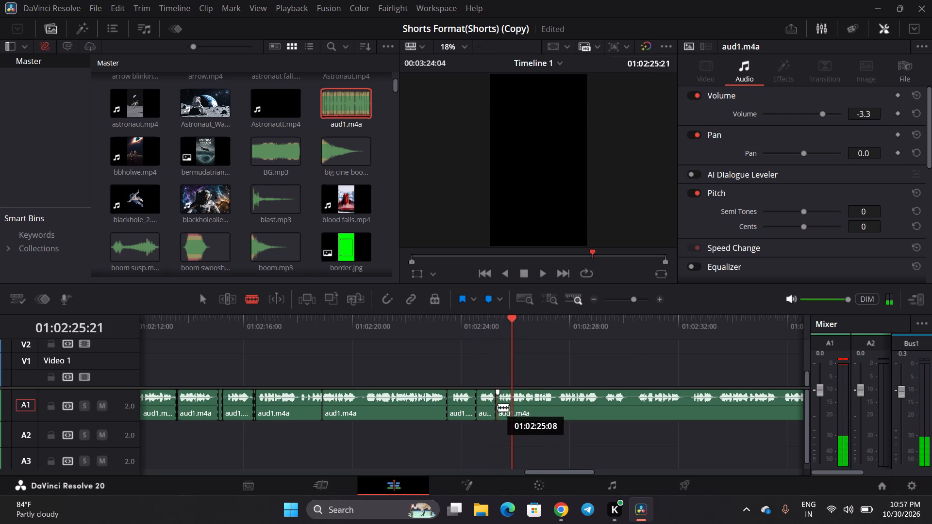
{"action": "left_click", "coordinate": [497, 407]}
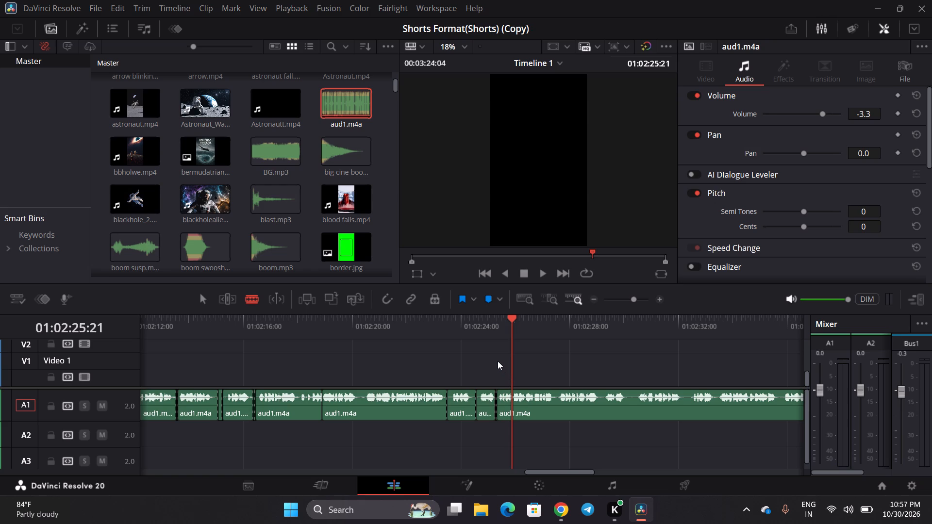
Play on to 01:02:29:21 and split aud1.m4a at about 01:02:27:12 and again at 01:02:27:14, redoing the second cut once.
{"action": "key", "text": "space"}
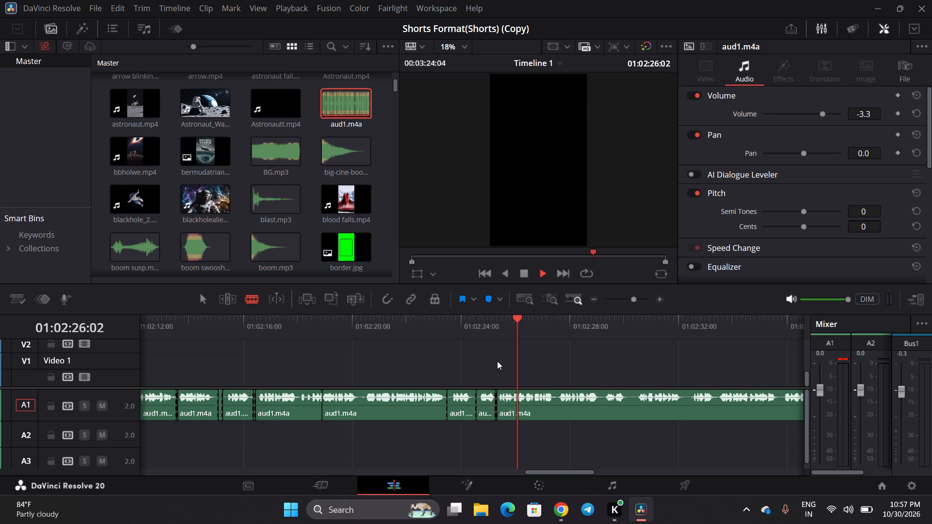
{"action": "key", "text": "space"}
{"action": "key", "text": "space"}
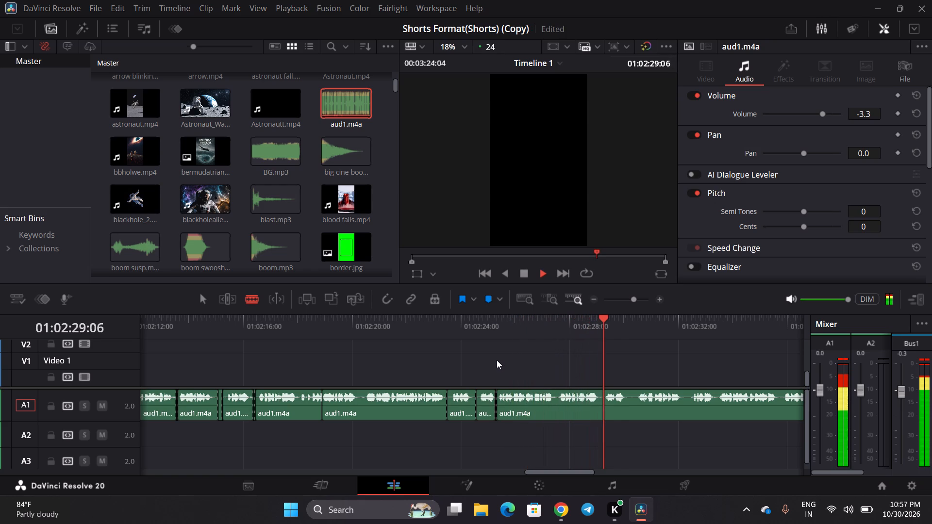
{"action": "key", "text": "space"}
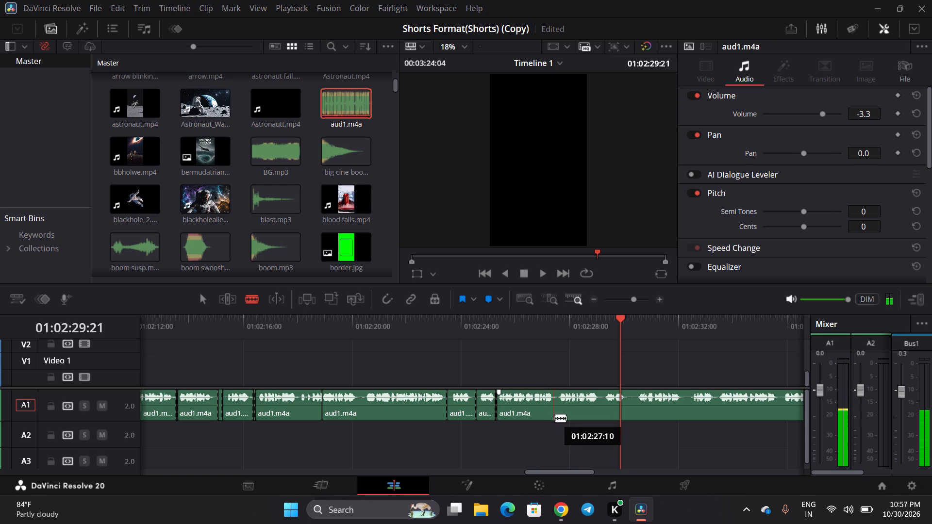
{"action": "left_click", "coordinate": [556, 418]}
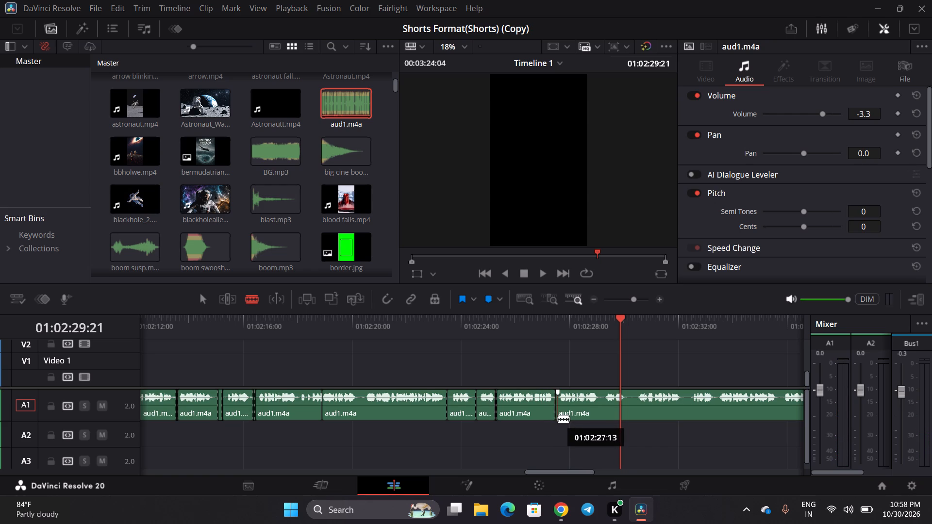
{"action": "left_click", "coordinate": [558, 419]}
{"action": "key", "text": "ctrl+z"}
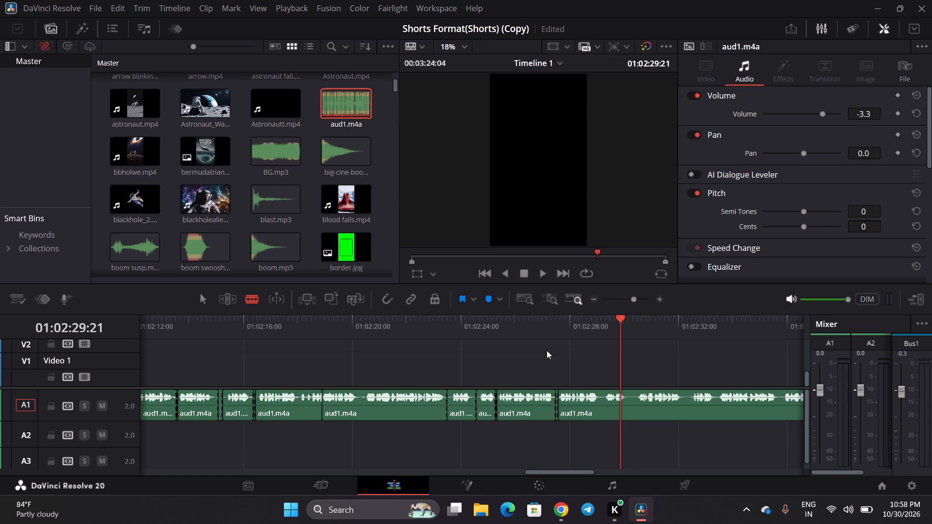
{"action": "left_click", "coordinate": [558, 409]}
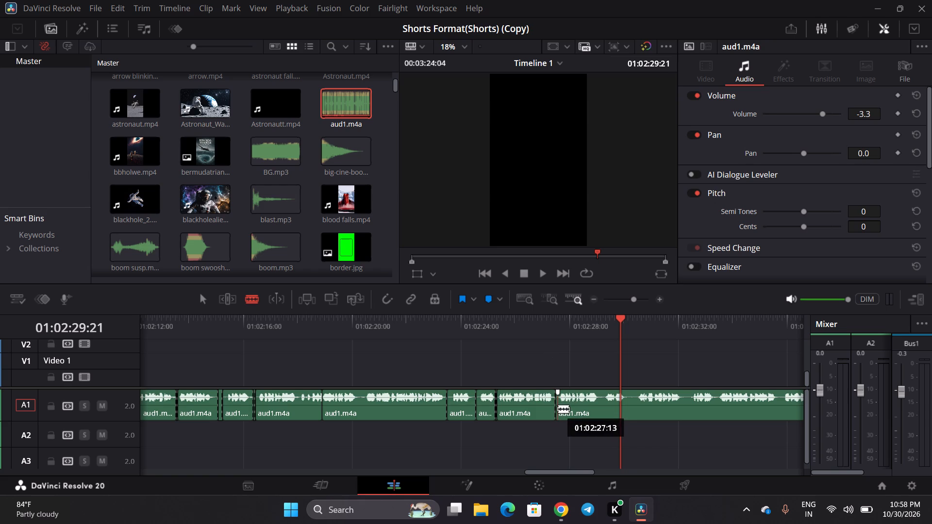
Replay from about 01:02:27:13 to 01:02:31:19 and split aud1.m4a at about 01:02:29:05.
{"action": "left_click", "coordinate": [557, 325]}
{"action": "key", "text": "space"}
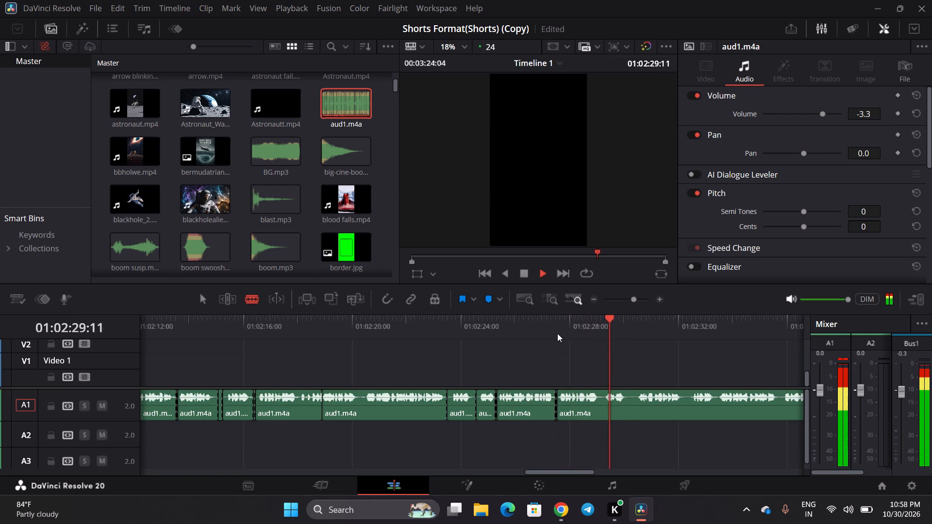
{"action": "key", "text": "space"}
{"action": "key", "text": "space"}
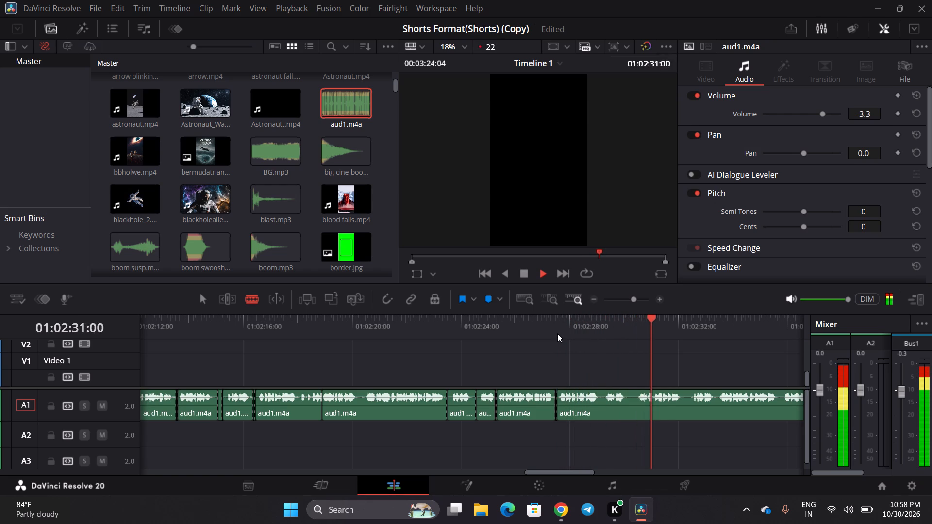
{"action": "key", "text": "space"}
{"action": "left_click", "coordinate": [602, 408]}
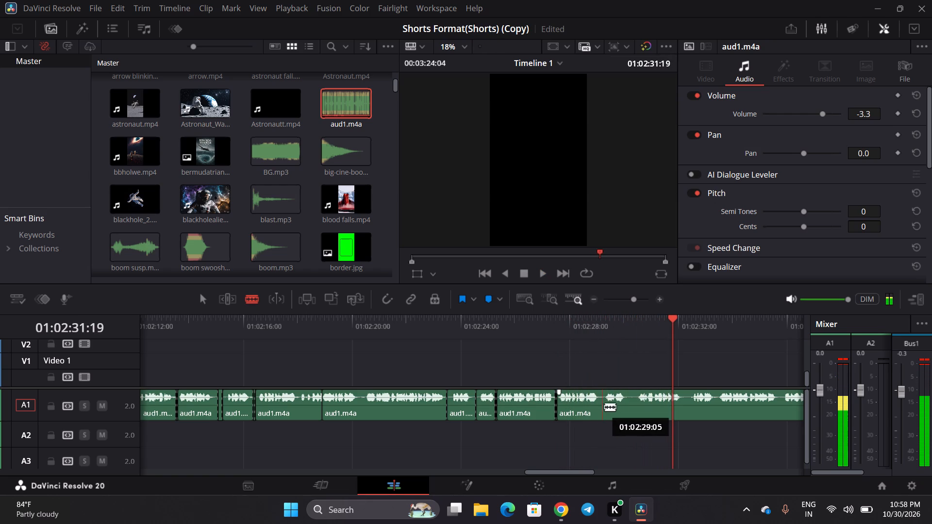
Play on to 01:02:33:14 and split aud1.m4a in the pause at about 01:02:30:08.
{"action": "scroll", "coordinate": [612, 401], "scroll_direction": "left", "scroll_amount": 1}
{"action": "key", "text": "space"}
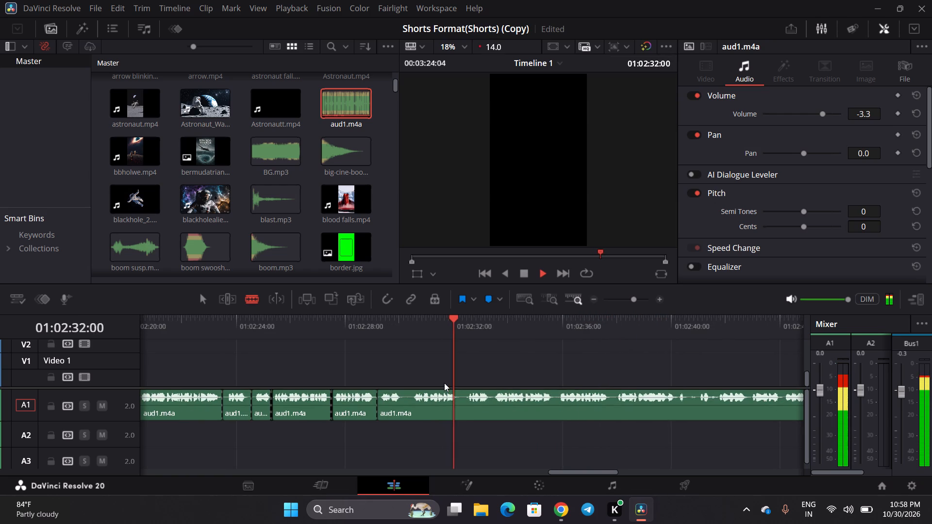
{"action": "key", "text": "space"}
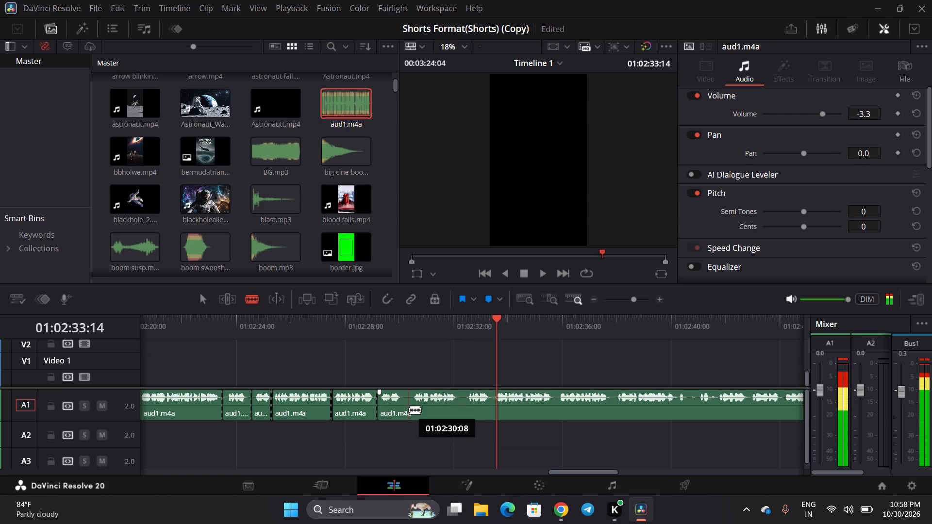
{"action": "left_click", "coordinate": [410, 409]}
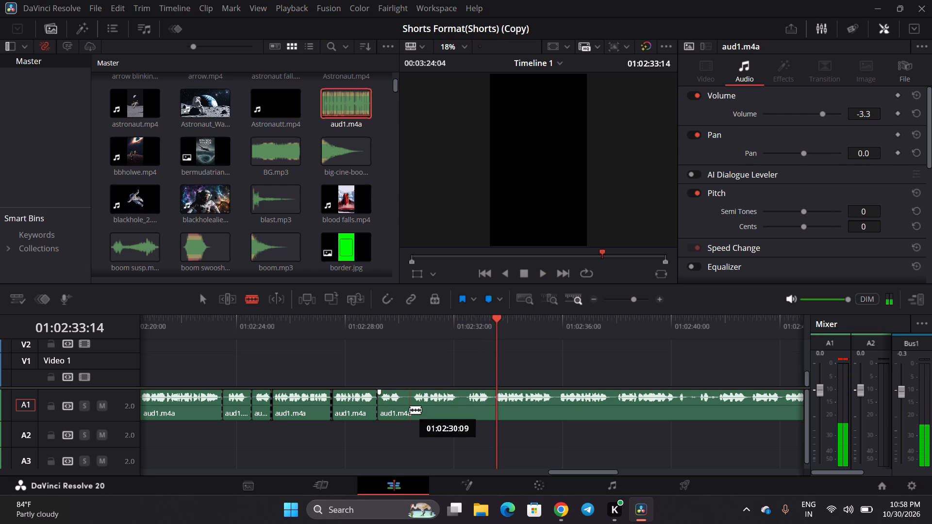
Replay from the latest cut to 01:02:33:09, split aud1.m4a at about 01:02:32:06, and undo the extra split made at about 01:02:32:09.
{"action": "left_click", "coordinate": [407, 335]}
{"action": "key", "text": "space"}
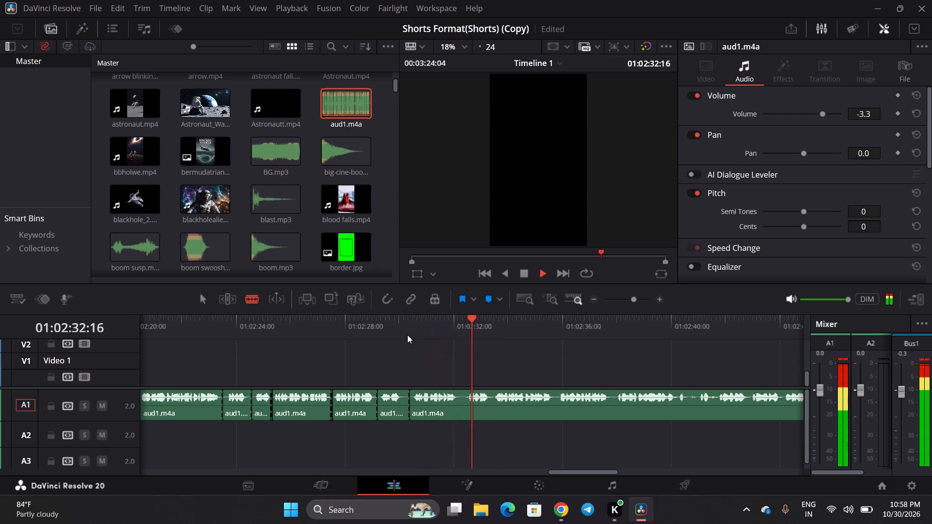
{"action": "key", "text": "space"}
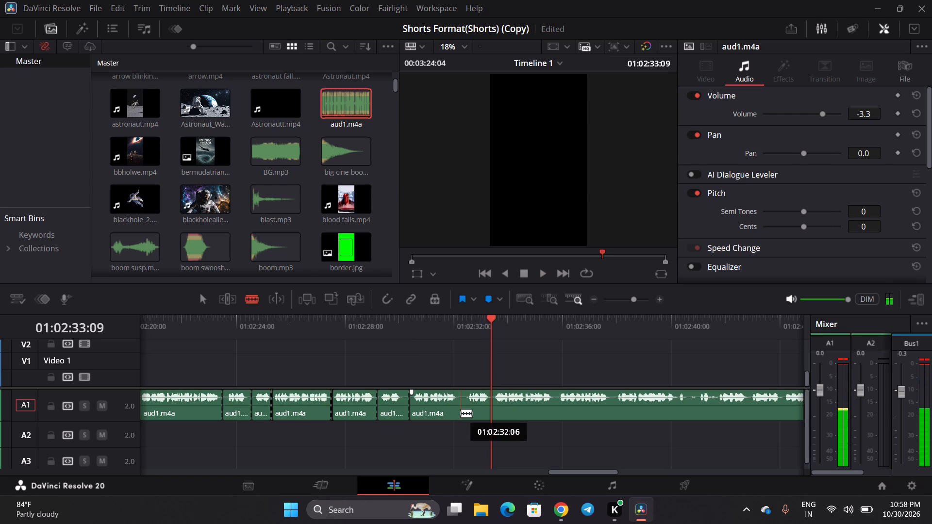
{"action": "left_click", "coordinate": [461, 413]}
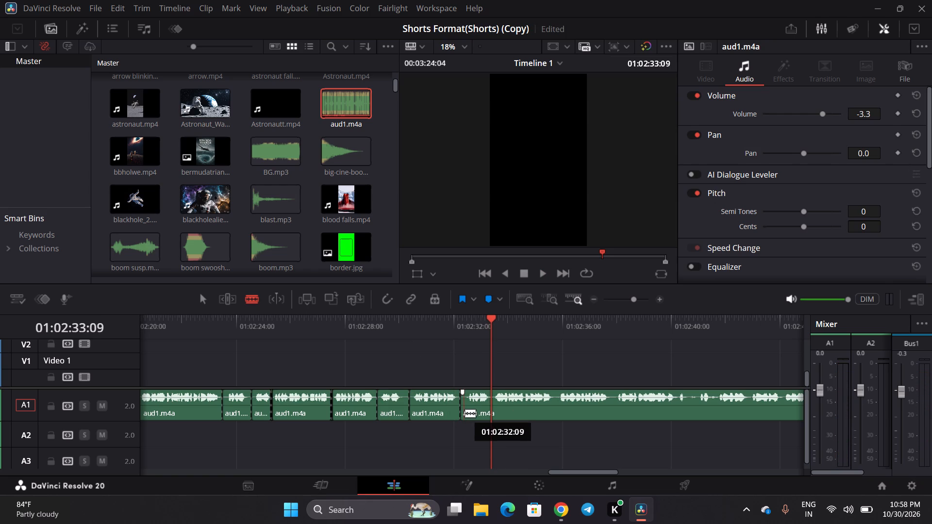
{"action": "left_click", "coordinate": [463, 413]}
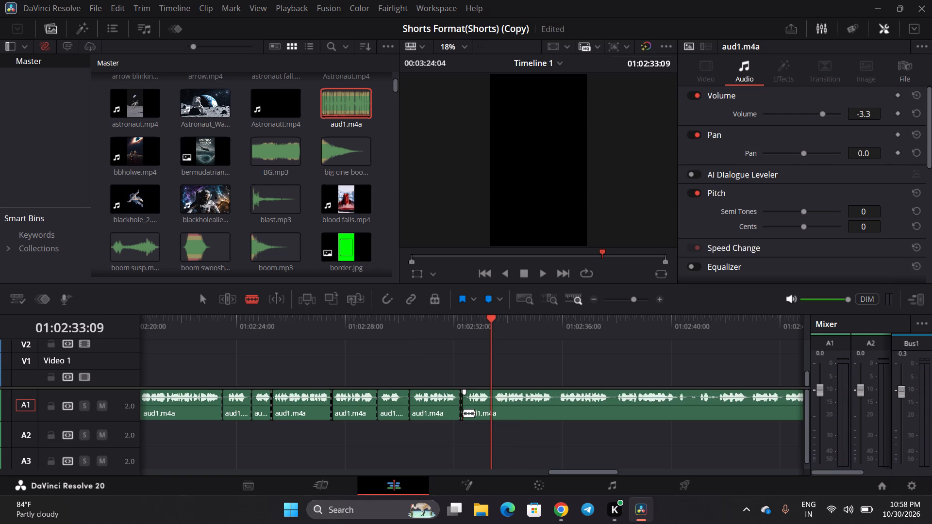
{"action": "key", "text": "ctrl+z"}
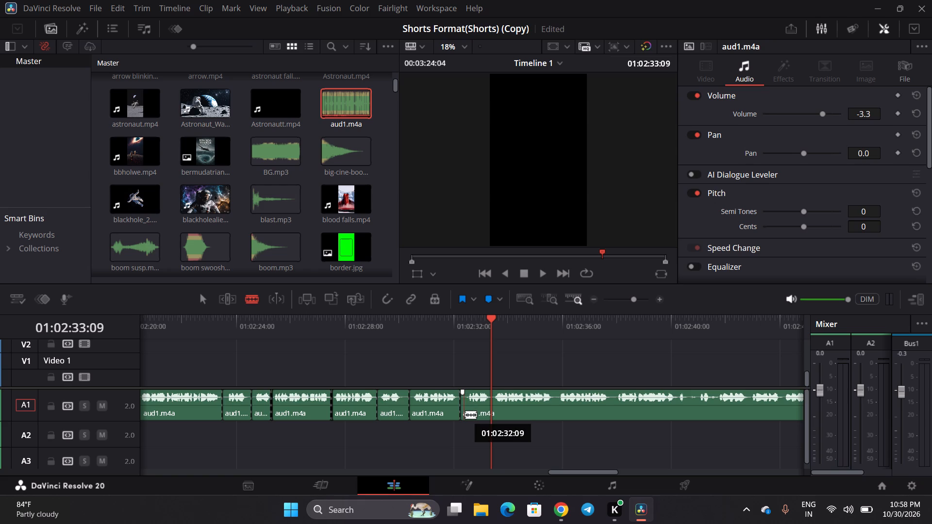
Split aud1.m4a a second time at about 01:02:32:08, just after the cut at 01:02:32:06.
{"action": "left_click_drag", "start_coordinate": [465, 414], "coordinate": [463, 410]}
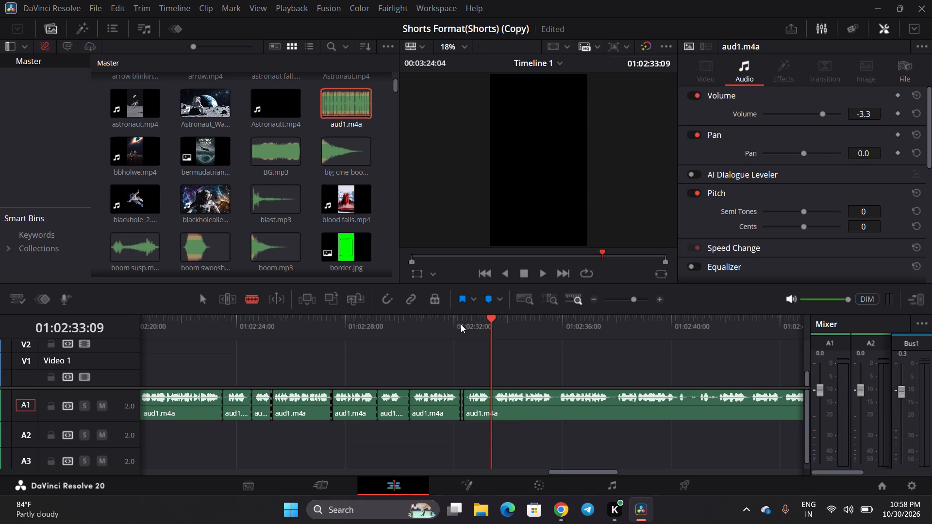
Replay from the latest cut to 01:02:34:10 and split aud1.m4a at about 01:02:33:09 and again at 01:02:33:10.
{"action": "left_click", "coordinate": [463, 321]}
{"action": "key", "text": "space"}
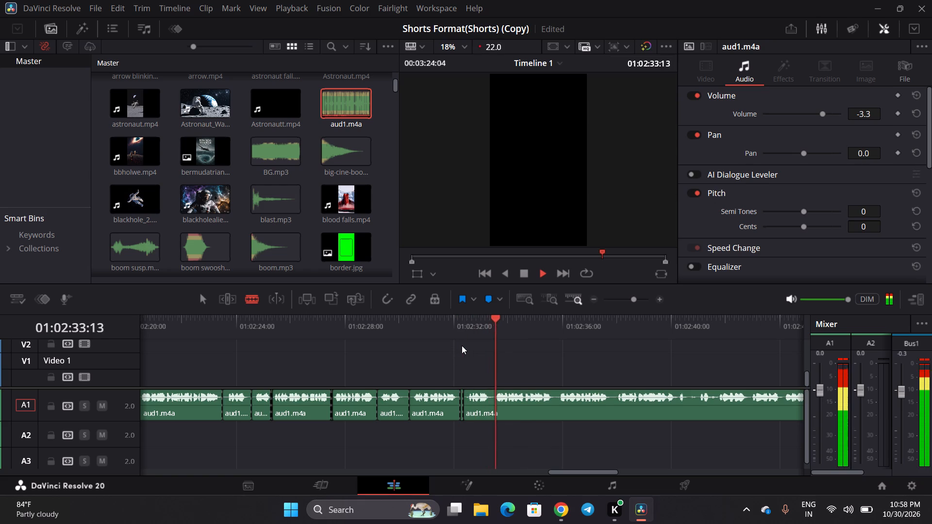
{"action": "key", "text": "space"}
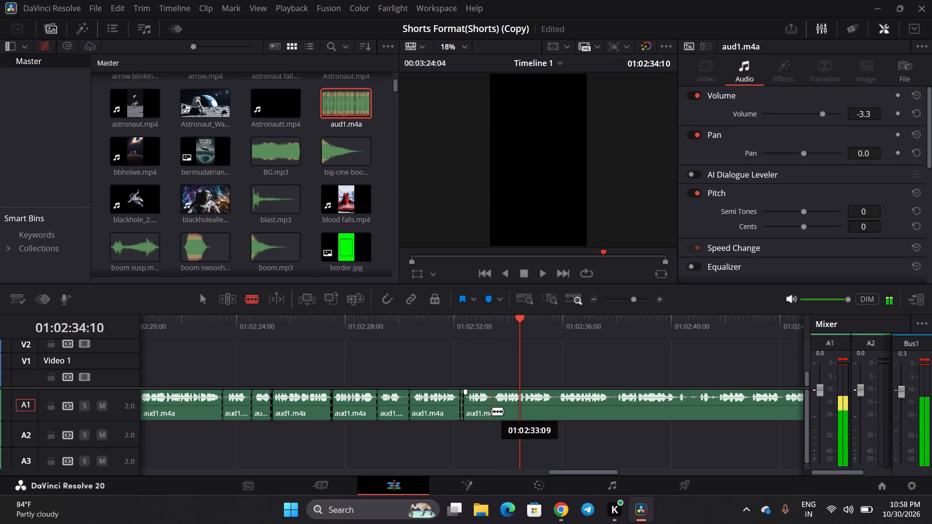
{"action": "left_click", "coordinate": [492, 411]}
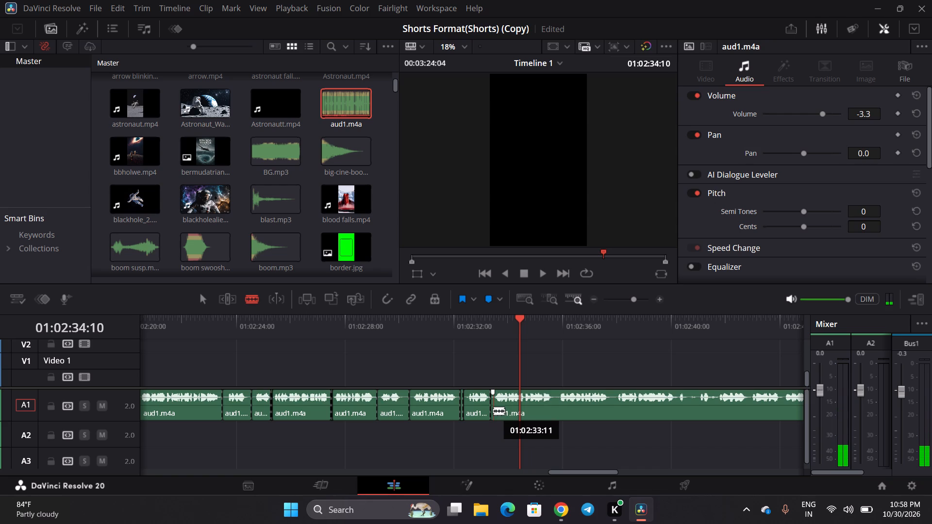
{"action": "left_click", "coordinate": [493, 408]}
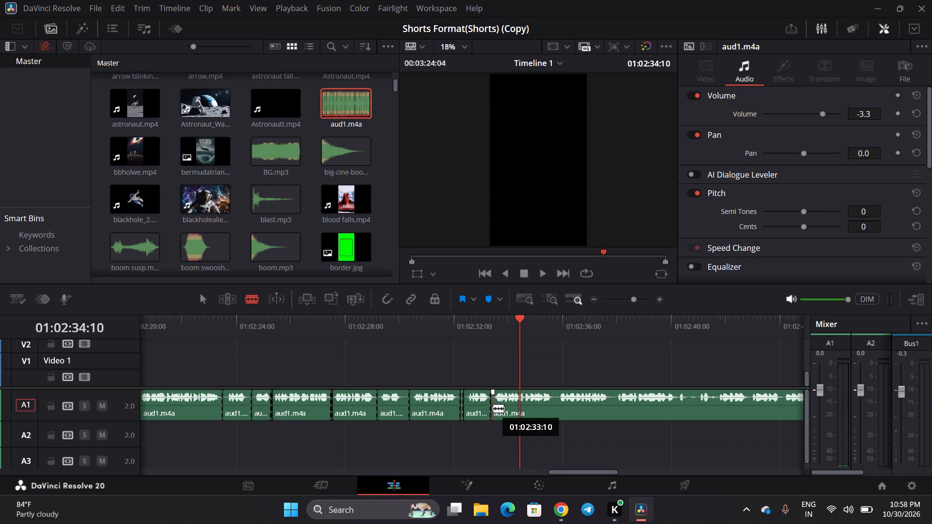
Play from the latest cut to 01:02:38:04 and split aud1.m4a at about 01:02:35:16 and again at 01:02:35:19.
{"action": "left_click", "coordinate": [492, 323]}
{"action": "key", "text": "space"}
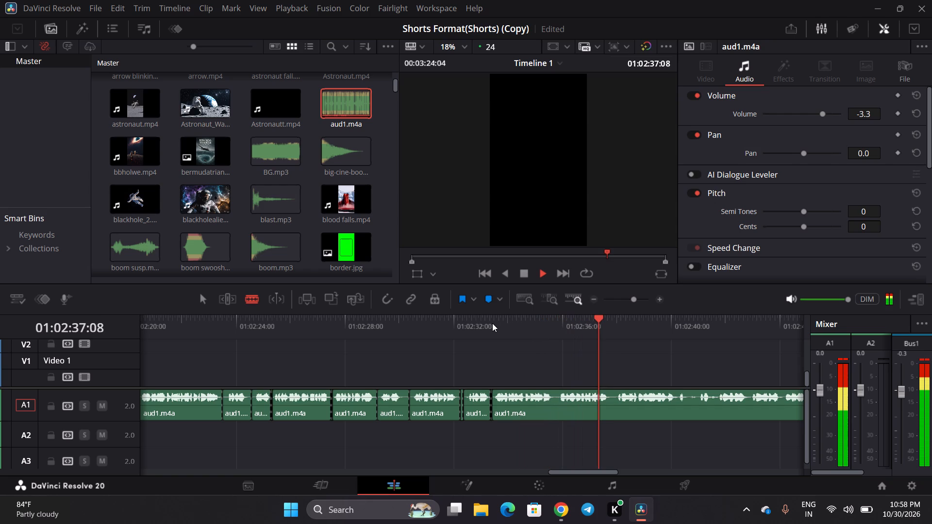
{"action": "key", "text": "space"}
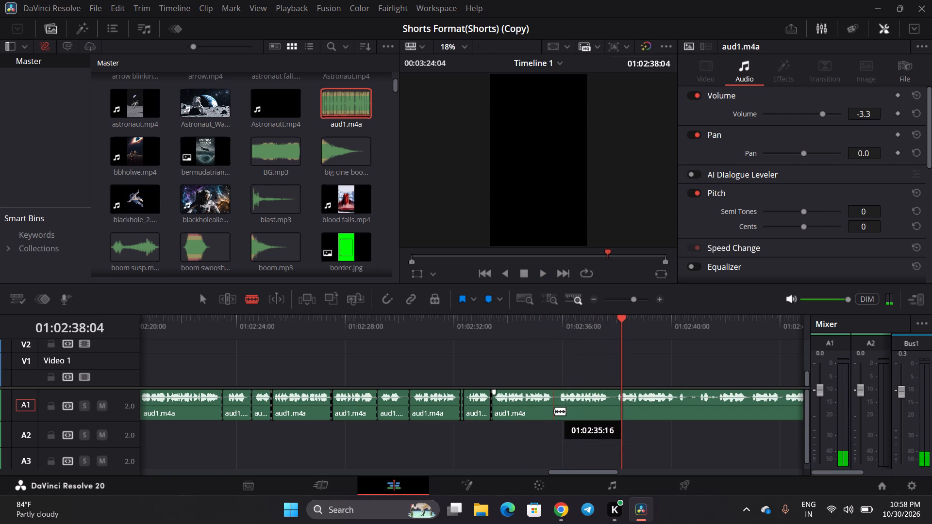
{"action": "left_click", "coordinate": [555, 411]}
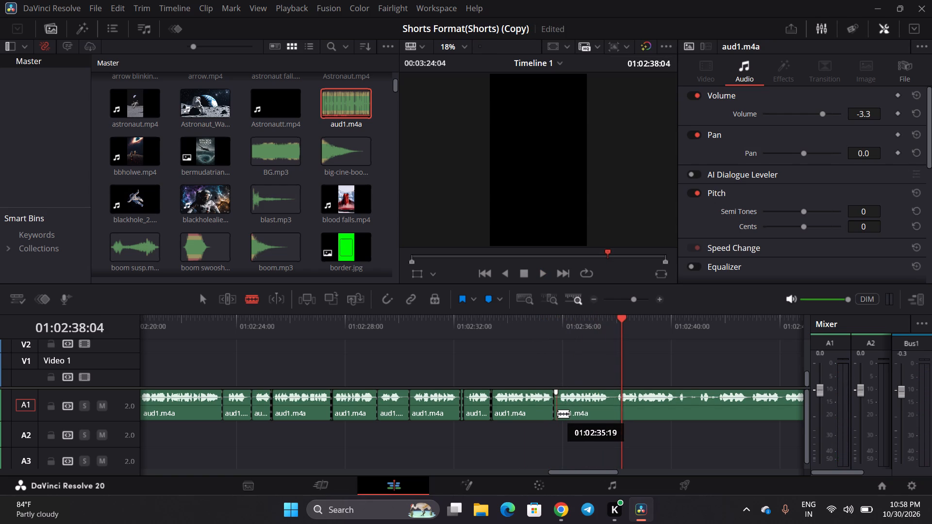
{"action": "left_click", "coordinate": [558, 413]}
Play on to 01:02:38:19 and split aud1.m4a at about 01:02:37:20 and again just after it.
{"action": "scroll", "coordinate": [558, 413], "scroll_direction": "left", "scroll_amount": 1}
{"action": "key", "text": "space"}
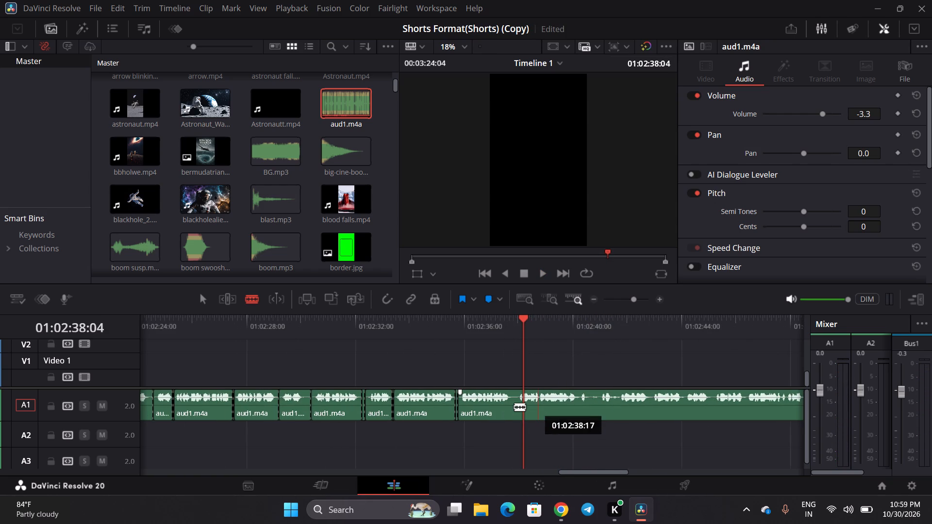
{"action": "key", "text": "space"}
{"action": "left_click", "coordinate": [515, 411]}
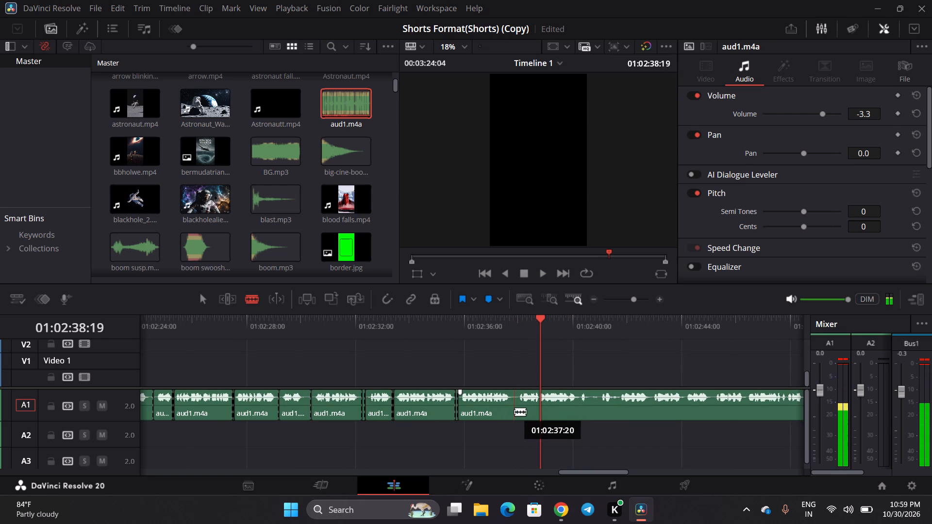
{"action": "left_click", "coordinate": [516, 412]}
Listen to aud1.m4a from 01:02:38:19 to about 01:02:54:11, replaying passages to find where the next cut belongs.
{"action": "key", "text": "space"}
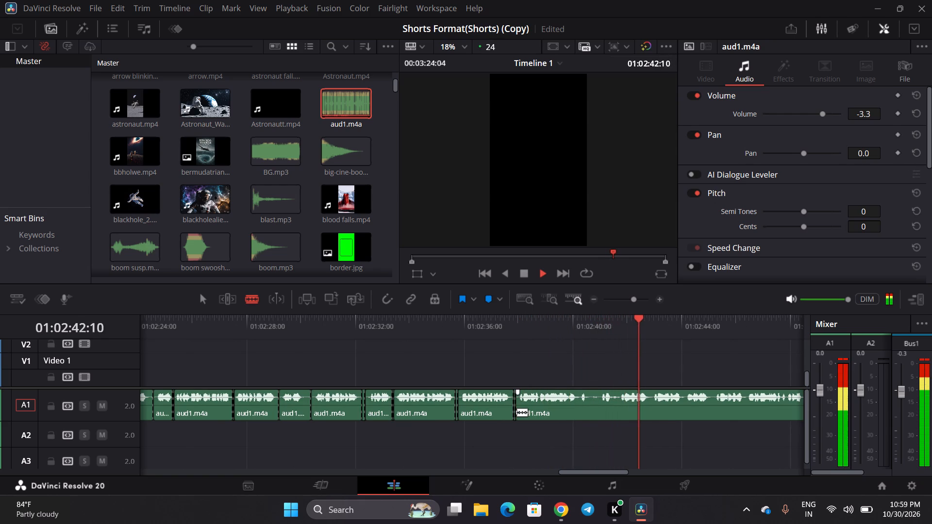
{"action": "key", "text": "space"}
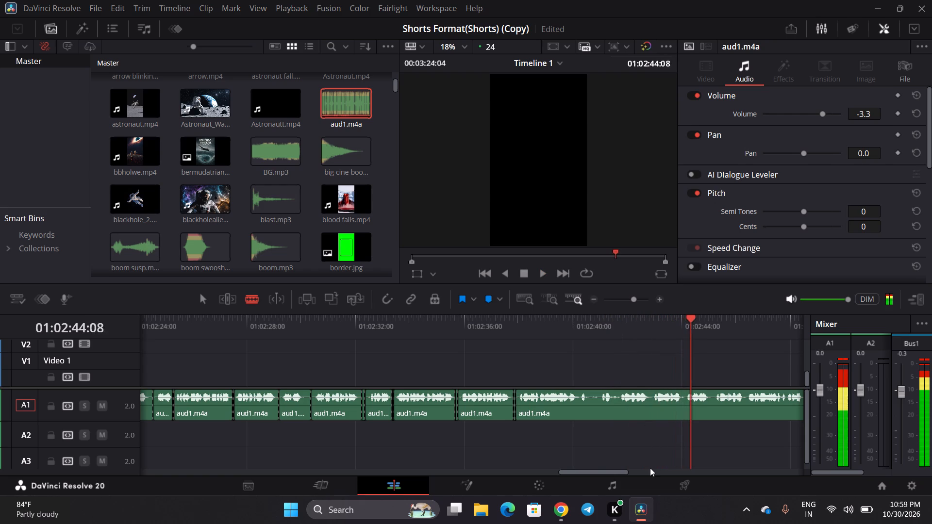
{"action": "left_click", "coordinate": [613, 324]}
{"action": "key", "text": "space"}
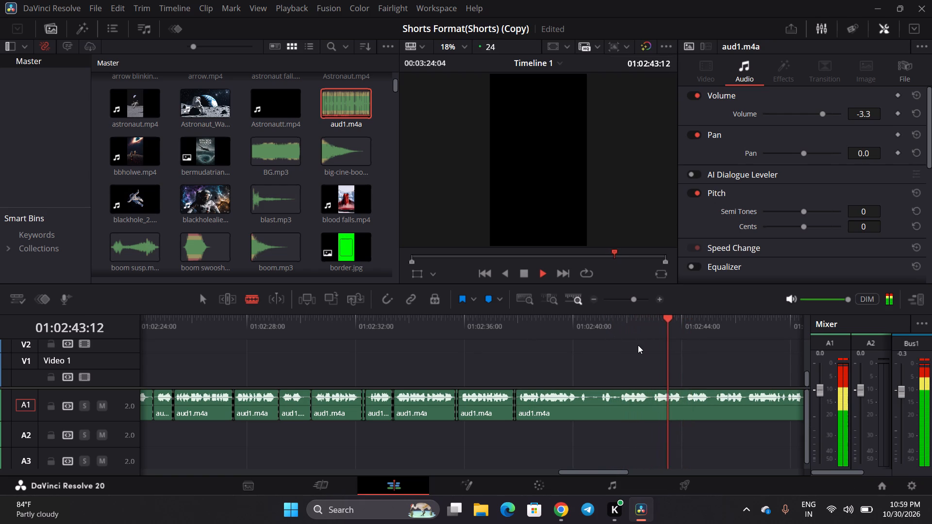
{"action": "key", "text": "space"}
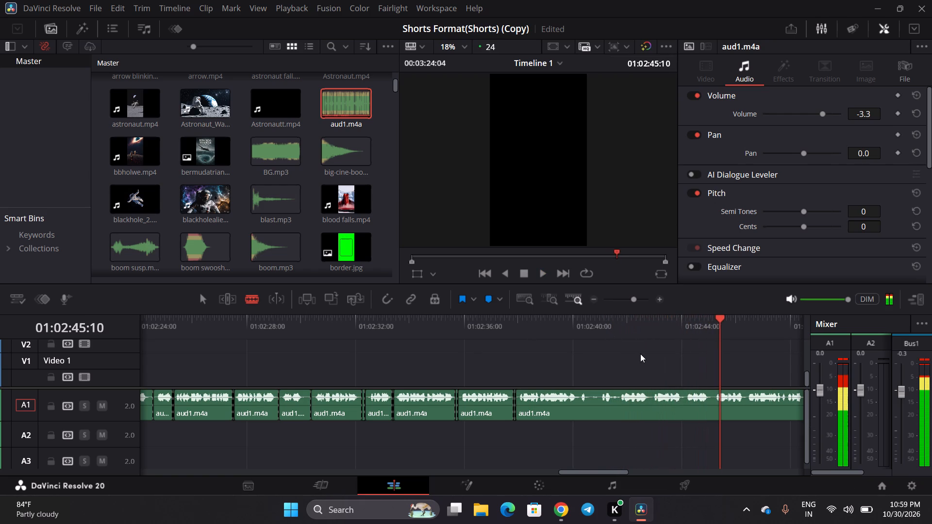
{"action": "key", "text": "space"}
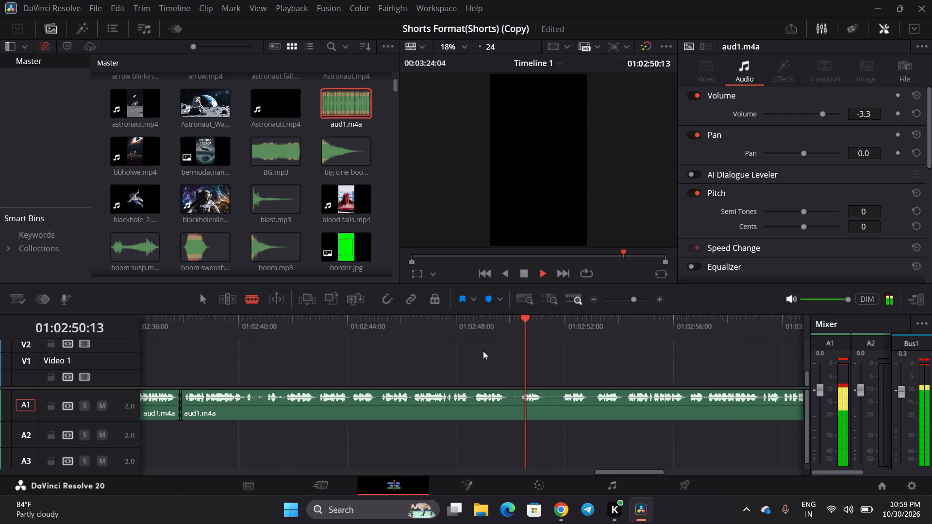
{"action": "key", "text": "space"}
{"action": "left_click", "coordinate": [379, 327]}
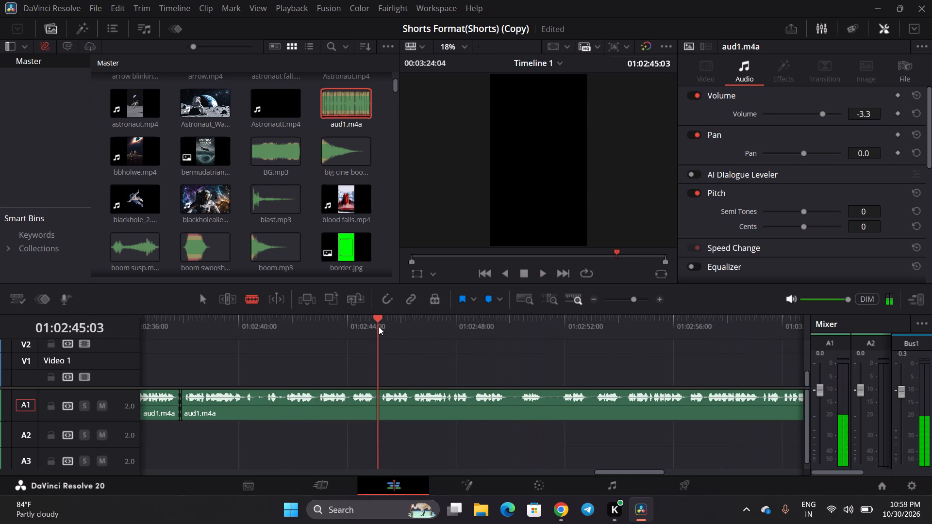
{"action": "left_click", "coordinate": [556, 322]}
{"action": "key", "text": "space"}
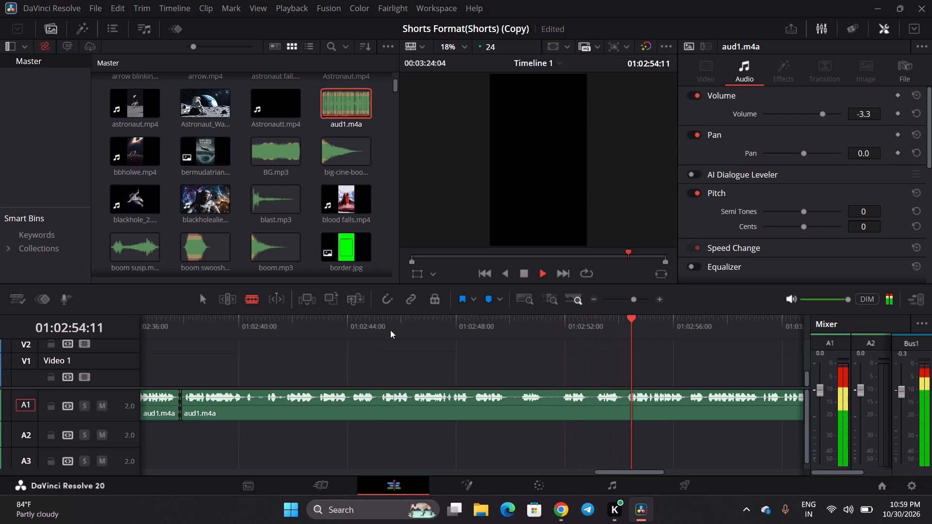
Replay from shortly before 01:02:45:00 to 01:02:46:21 and split aud1.m4a in the pause at about 01:02:45:04.
{"action": "left_click", "coordinate": [367, 328]}
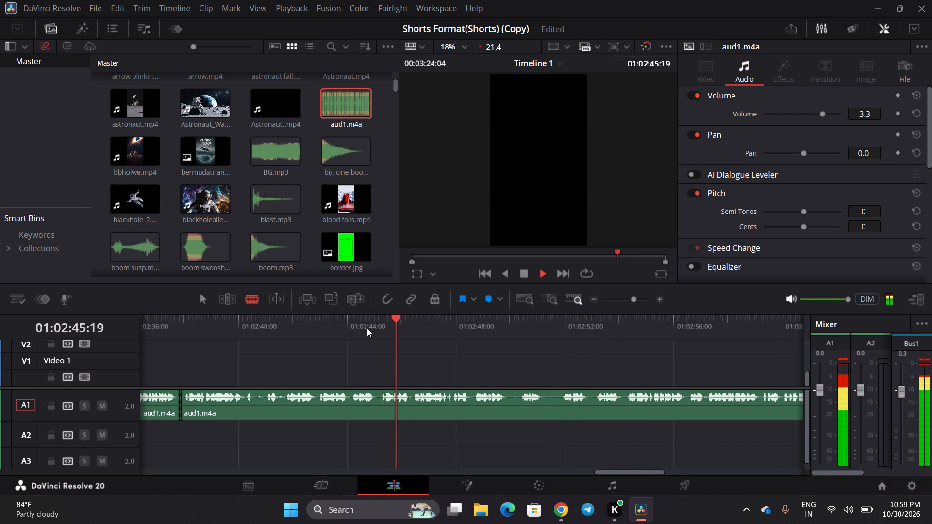
{"action": "key", "text": "space"}
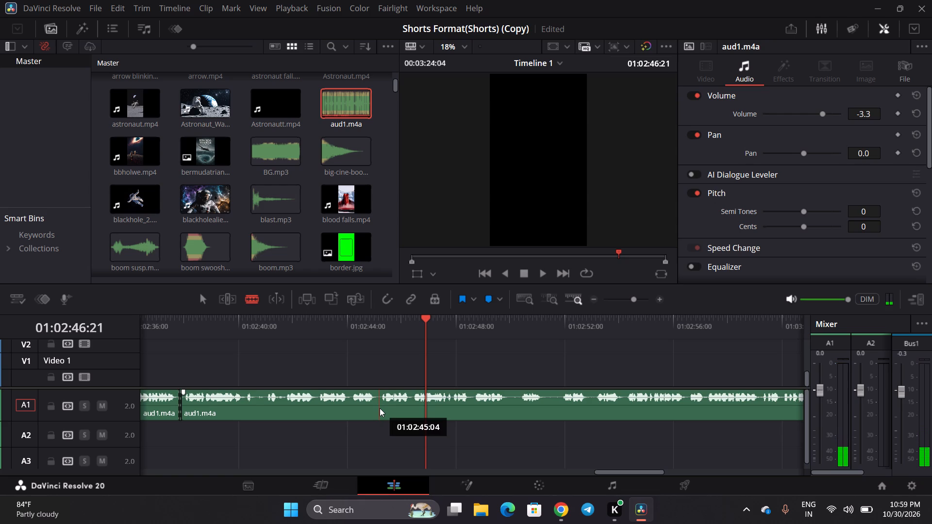
{"action": "left_click", "coordinate": [380, 408]}
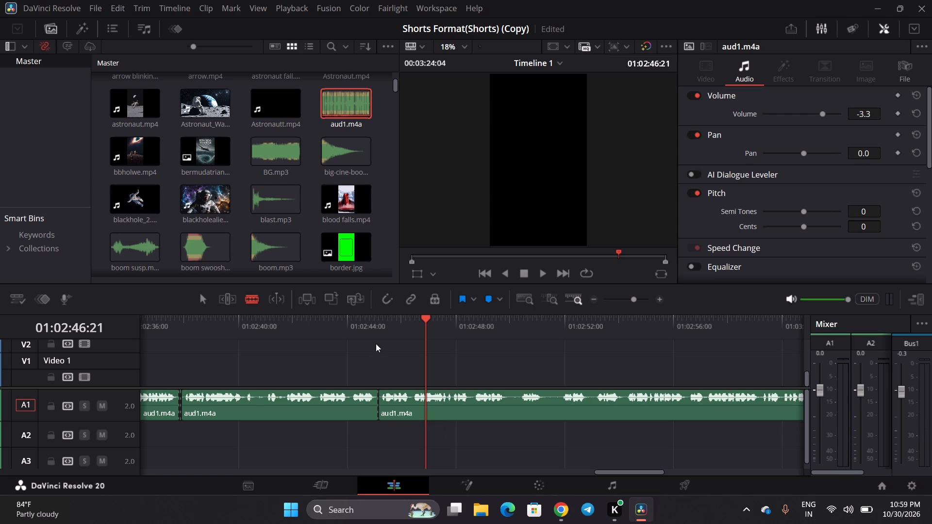
Replay from around the latest cut to 01:02:47:12 and split aud1.m4a at about 01:02:46:08 and again at 01:02:46:10.
{"action": "left_click", "coordinate": [375, 333]}
{"action": "key", "text": "space"}
{"action": "key", "text": "space"}
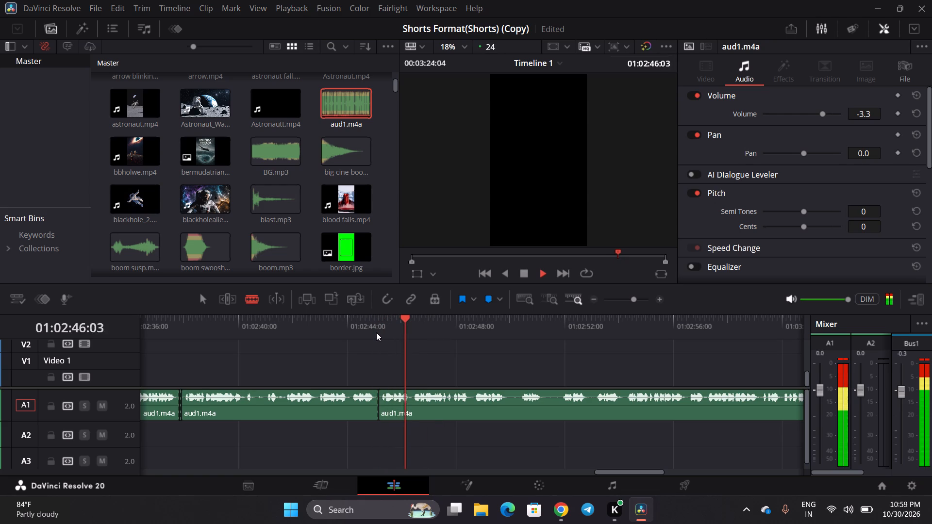
{"action": "key", "text": "space"}
{"action": "key", "text": "space"}
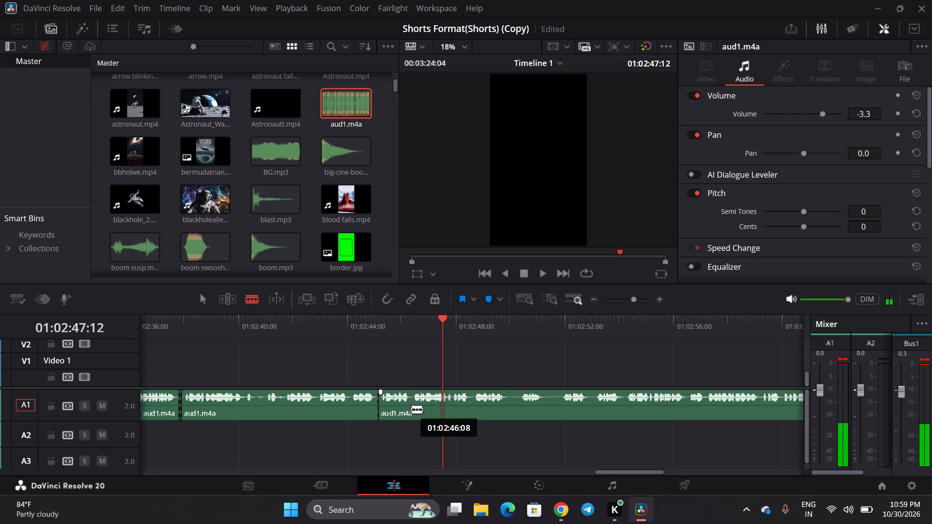
{"action": "left_click", "coordinate": [411, 409]}
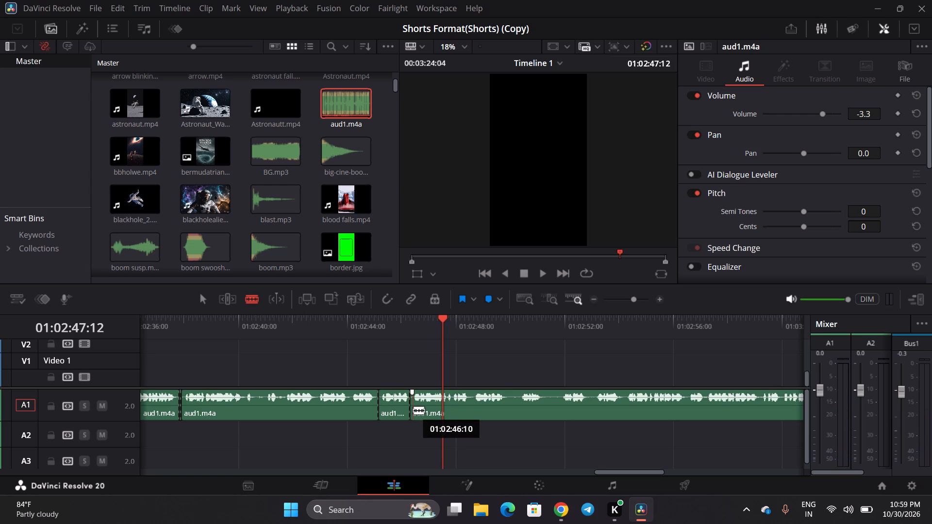
{"action": "left_click", "coordinate": [413, 410]}
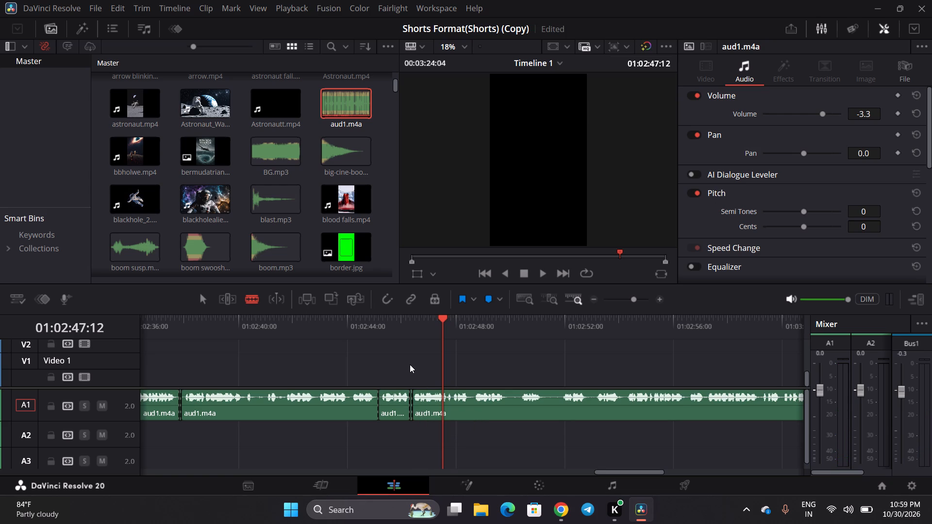
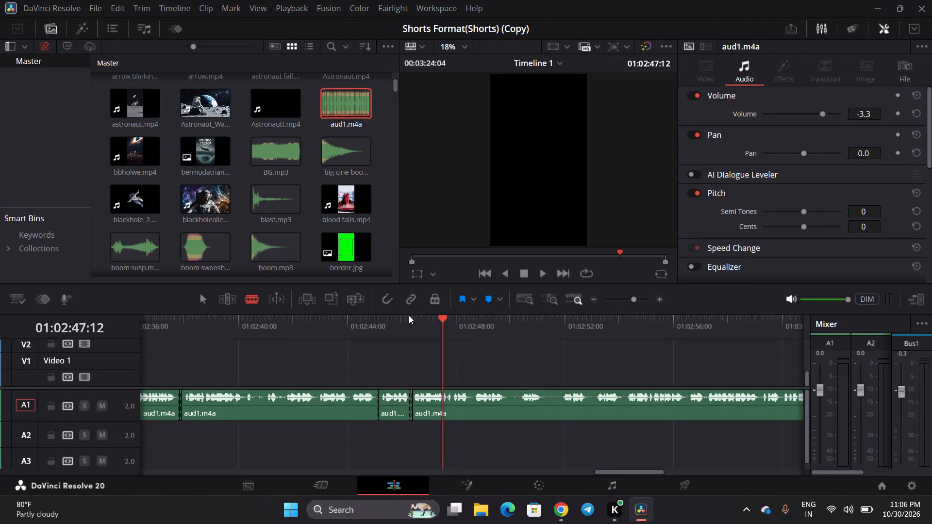
Replay from around 01:02:46:00 to 01:02:49:22 and split aud1.m4a at about 01:02:48:11 and again at about 01:02:48:14.
{"action": "left_click", "coordinate": [417, 336]}
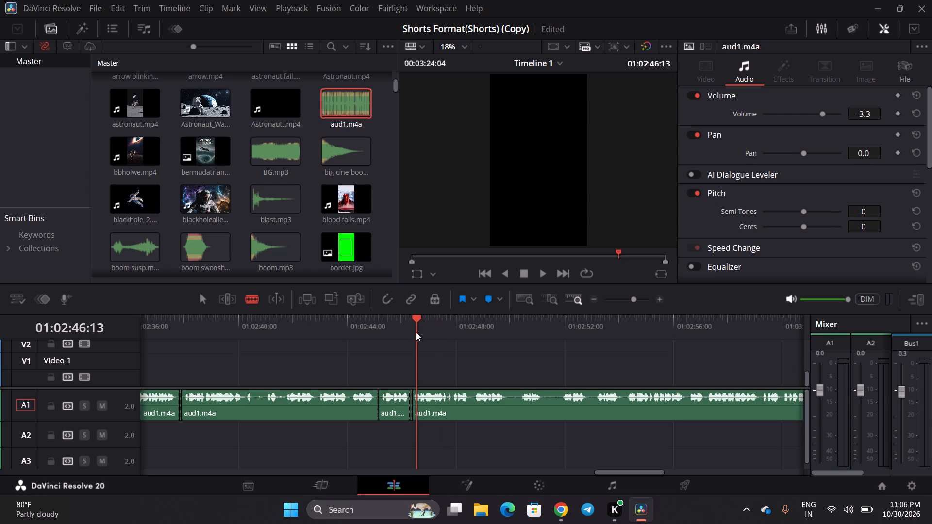
{"action": "left_click", "coordinate": [402, 330]}
{"action": "key", "text": "space"}
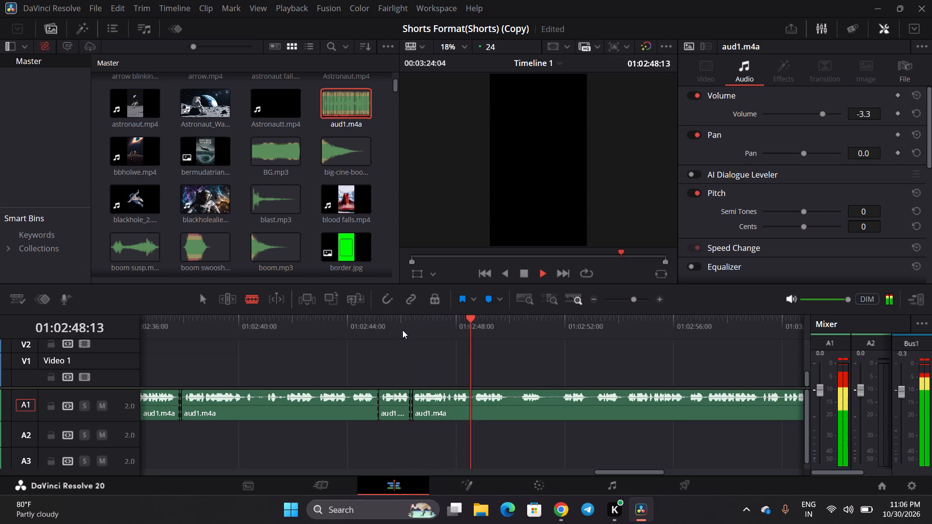
{"action": "key", "text": "space"}
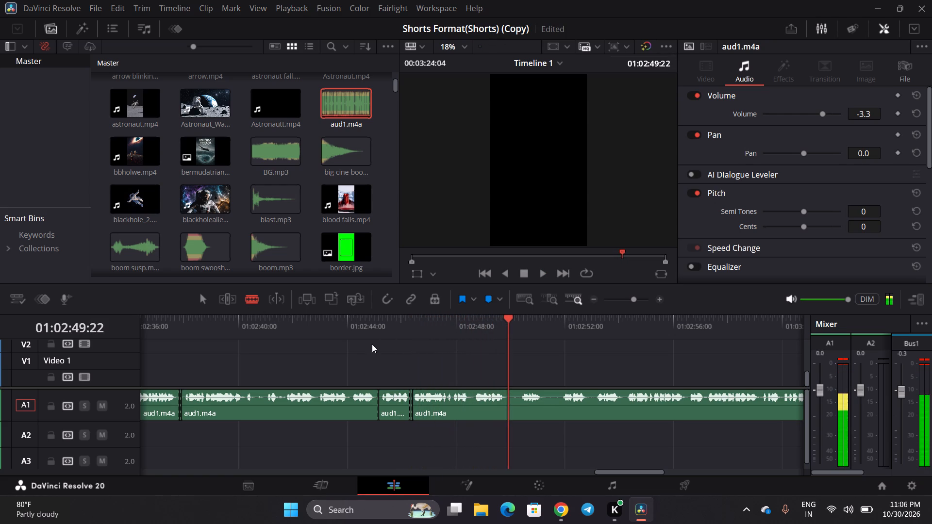
{"action": "left_click", "coordinate": [470, 413]}
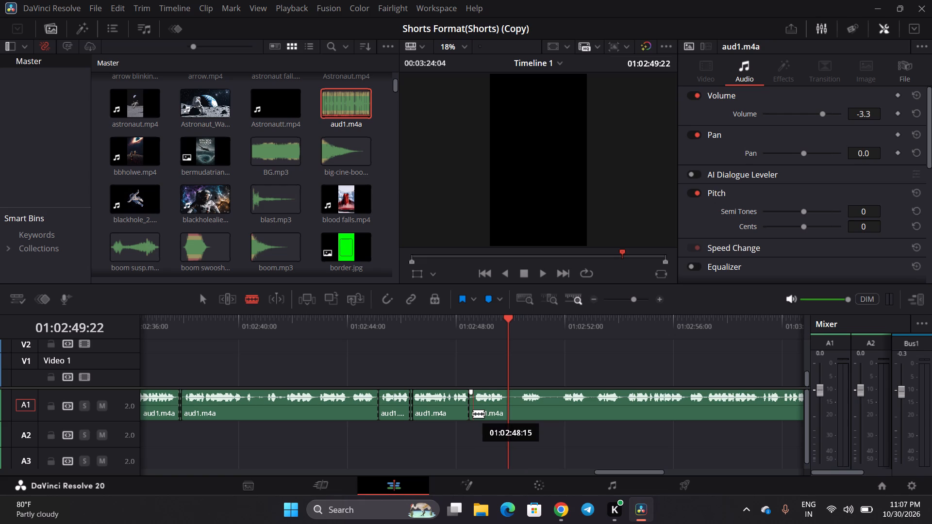
{"action": "left_click", "coordinate": [473, 413]}
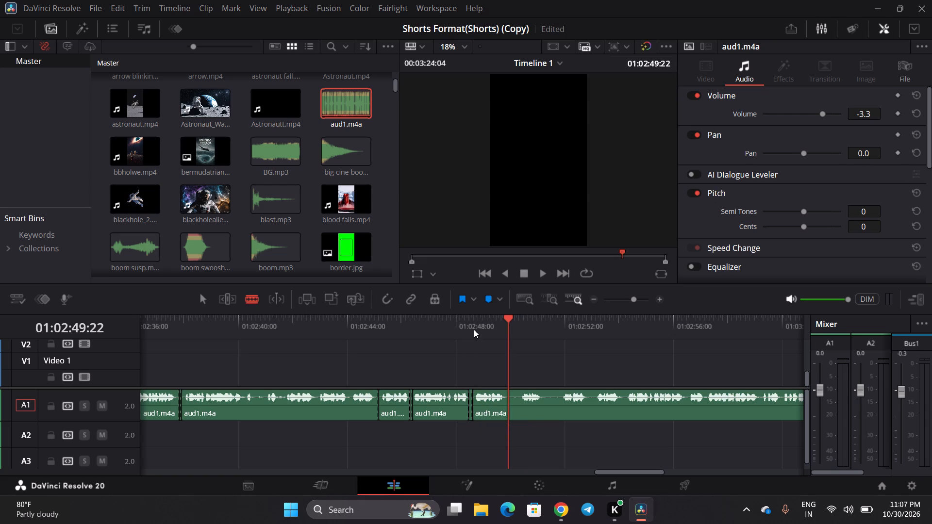
Play on to 01:02:56:00, then split aud1.m4a just after 01:02:54:00 and in the earlier pause at 01:02:49:22.
{"action": "left_click", "coordinate": [474, 329]}
{"action": "key", "text": "space"}
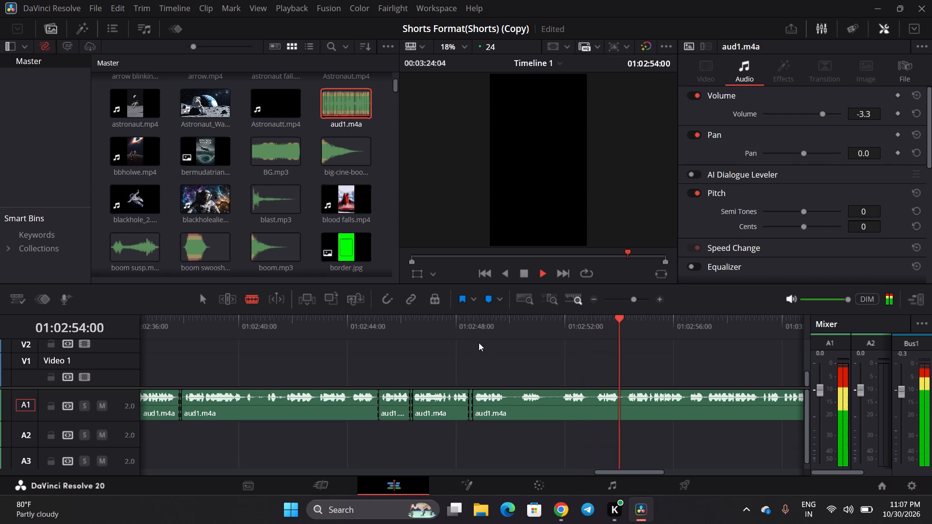
{"action": "key", "text": "space"}
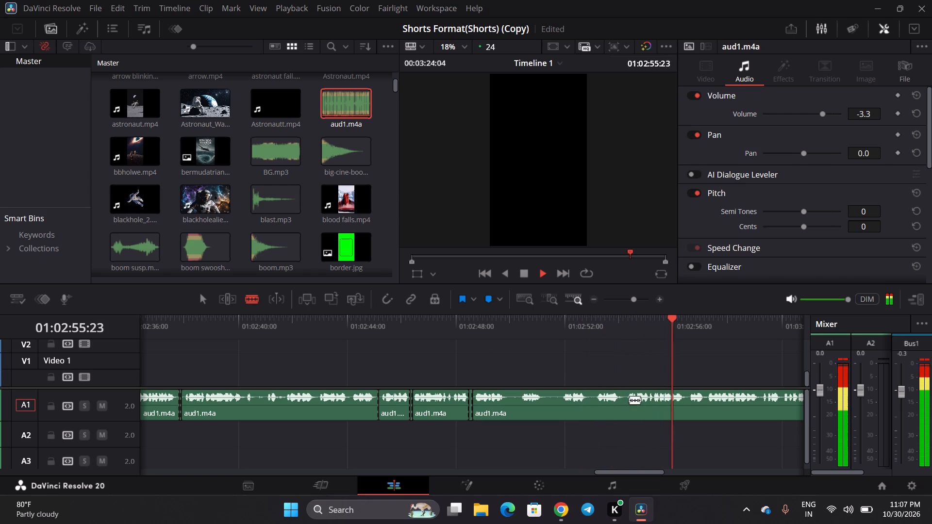
{"action": "left_click", "coordinate": [624, 404]}
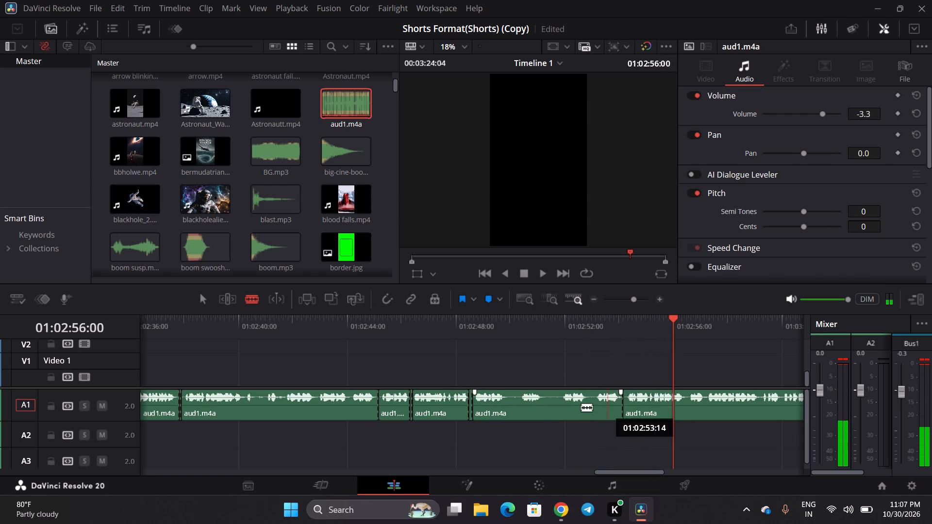
{"action": "left_click", "coordinate": [509, 410]}
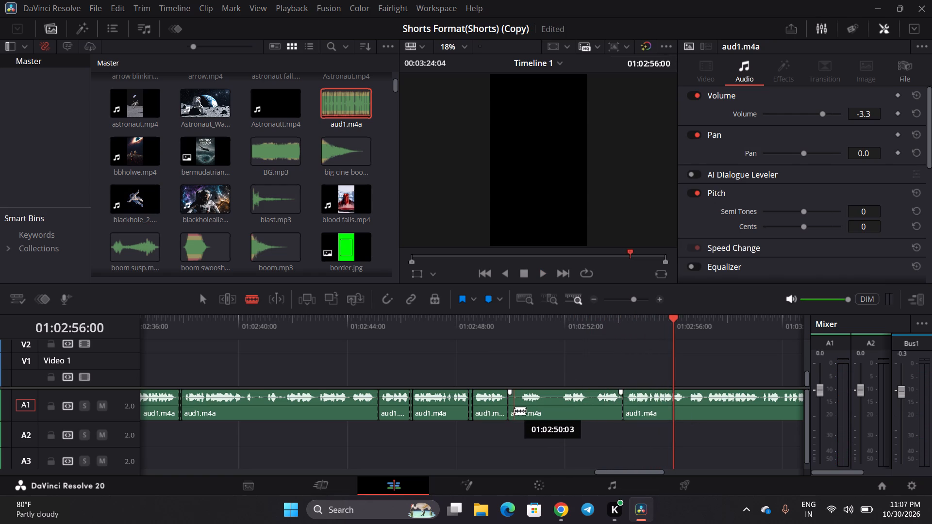
{"action": "key", "text": "ctrl+z"}
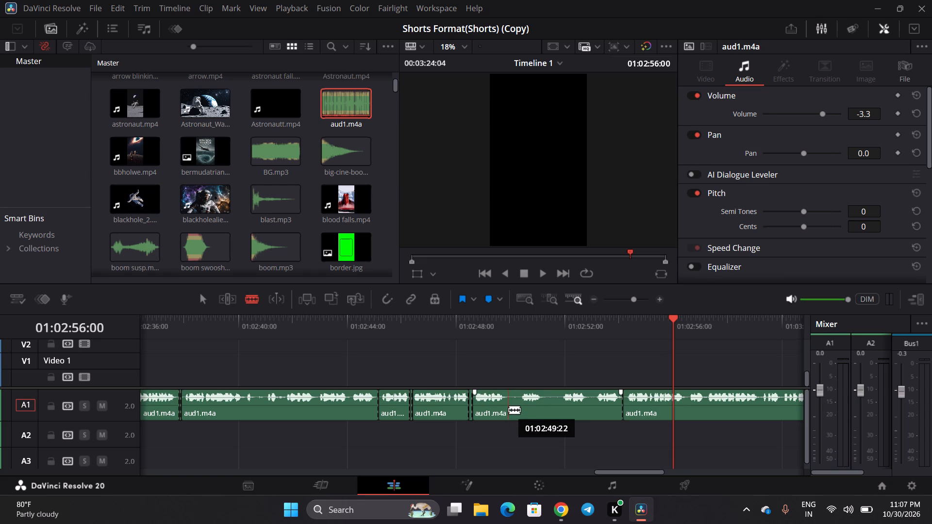
{"action": "left_click", "coordinate": [510, 409]}
Listen to aud1.m4a from the cut just after 01:02:54:00 to 01:02:57:22, replaying the passage to find where the next cut belongs.
{"action": "scroll", "coordinate": [511, 399], "scroll_direction": "left", "scroll_amount": 1}
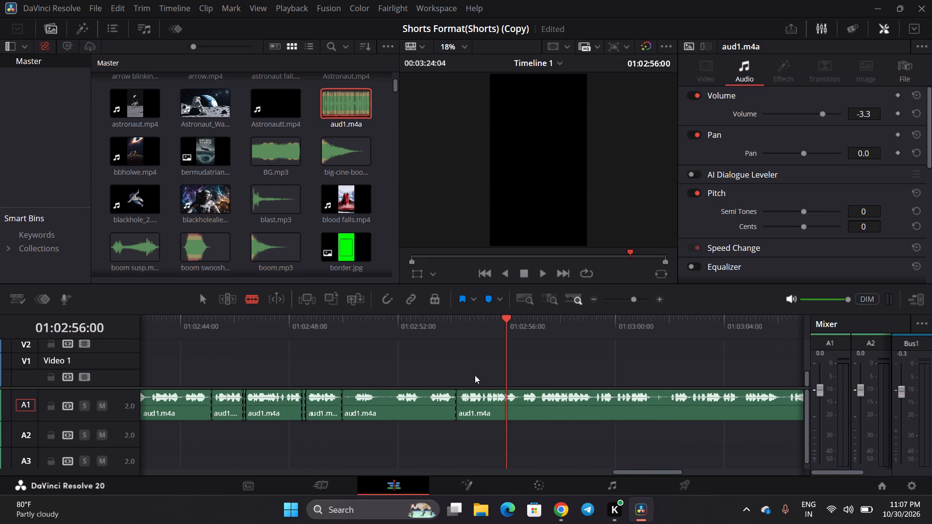
{"action": "left_click", "coordinate": [458, 328]}
{"action": "key", "text": "space"}
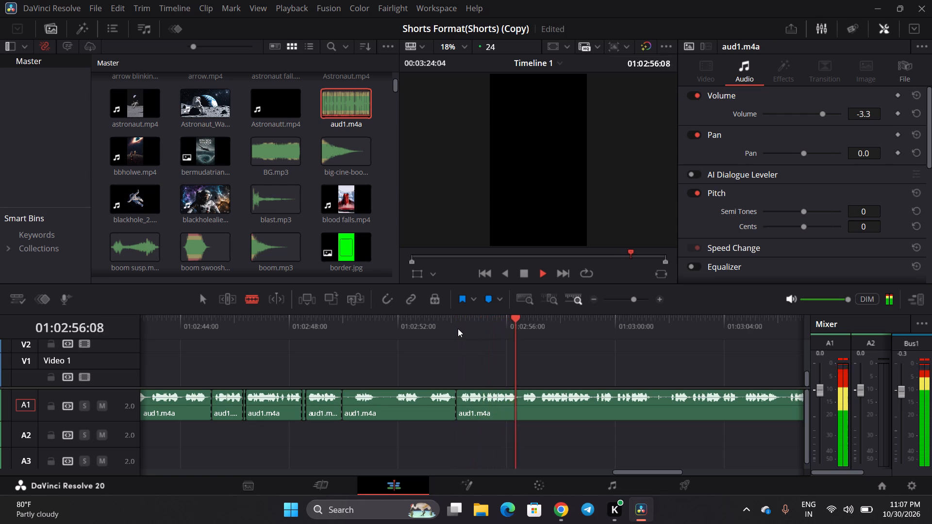
{"action": "key", "text": "space"}
{"action": "left_click", "coordinate": [458, 328]}
{"action": "key", "text": "space"}
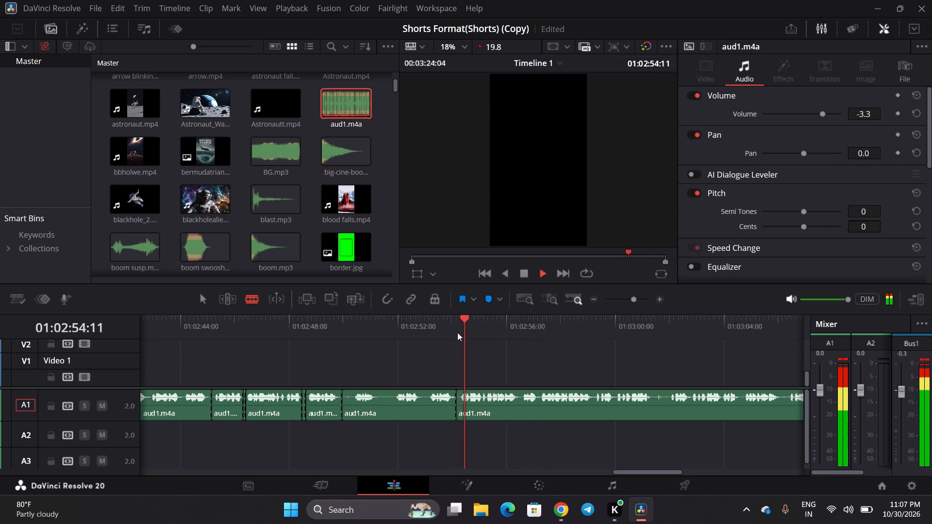
{"action": "key", "text": "space"}
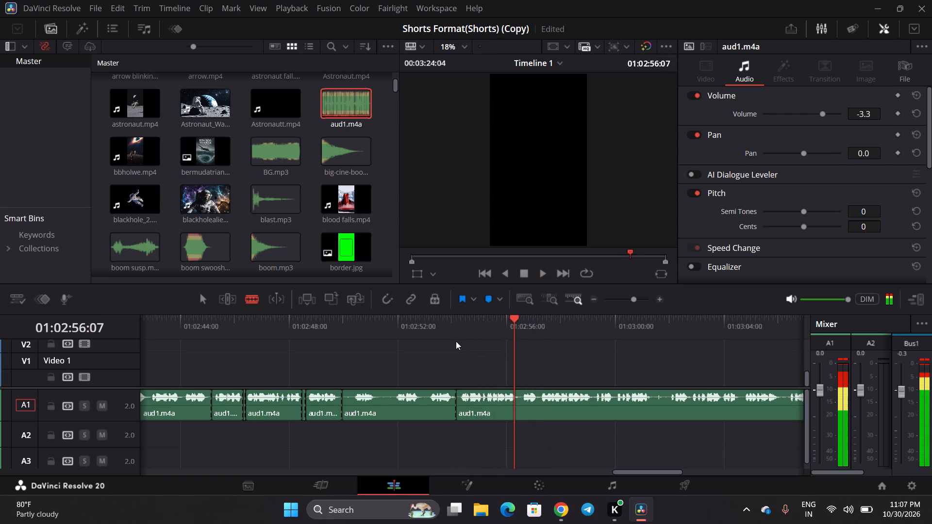
{"action": "left_click", "coordinate": [449, 340]}
{"action": "left_click", "coordinate": [454, 334]}
{"action": "key", "text": "space"}
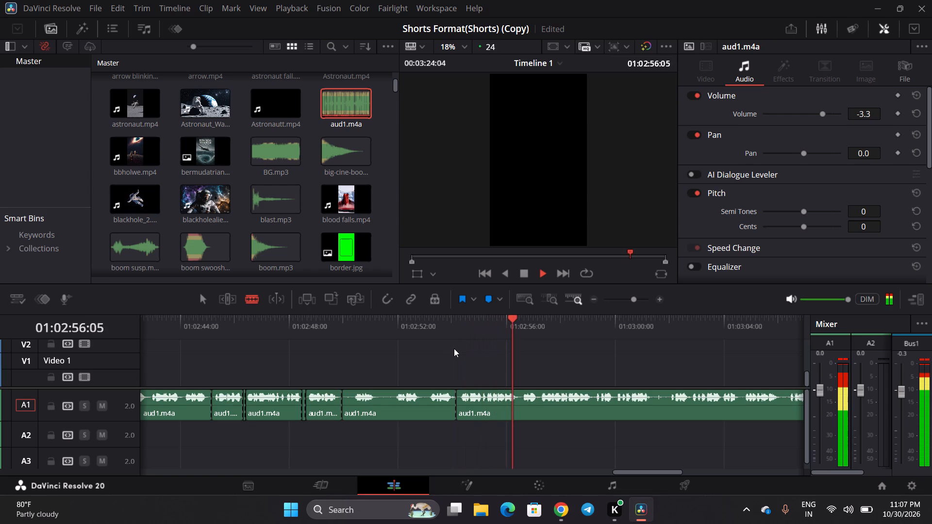
{"action": "key", "text": "space"}
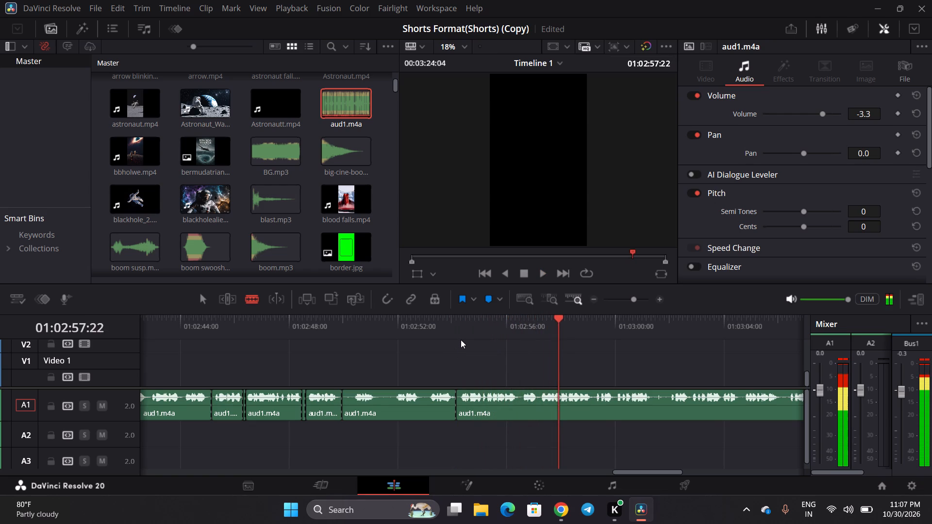
Replay to 01:02:57:21 and split aud1.m4a in the pause at about 01:02:56:10.
{"action": "left_click", "coordinate": [461, 335]}
{"action": "key", "text": "space"}
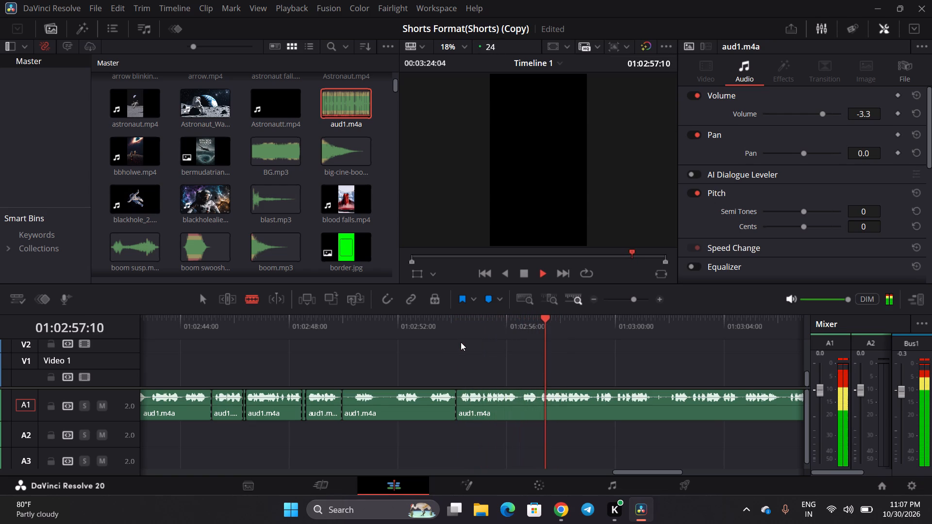
{"action": "key", "text": "space"}
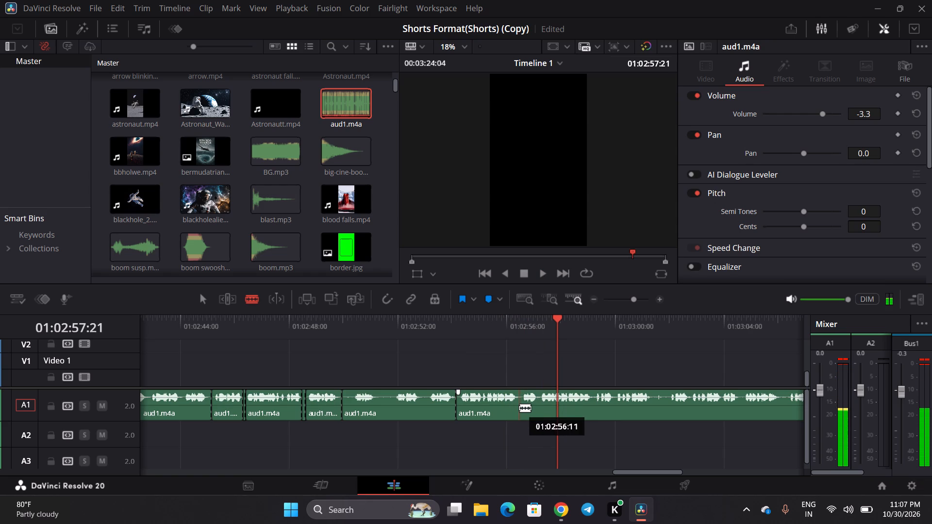
{"action": "left_click", "coordinate": [519, 407]}
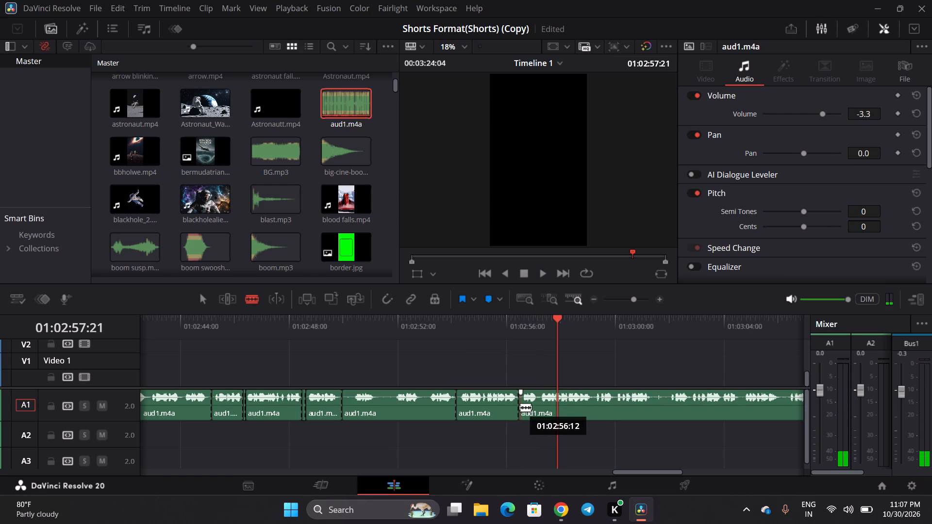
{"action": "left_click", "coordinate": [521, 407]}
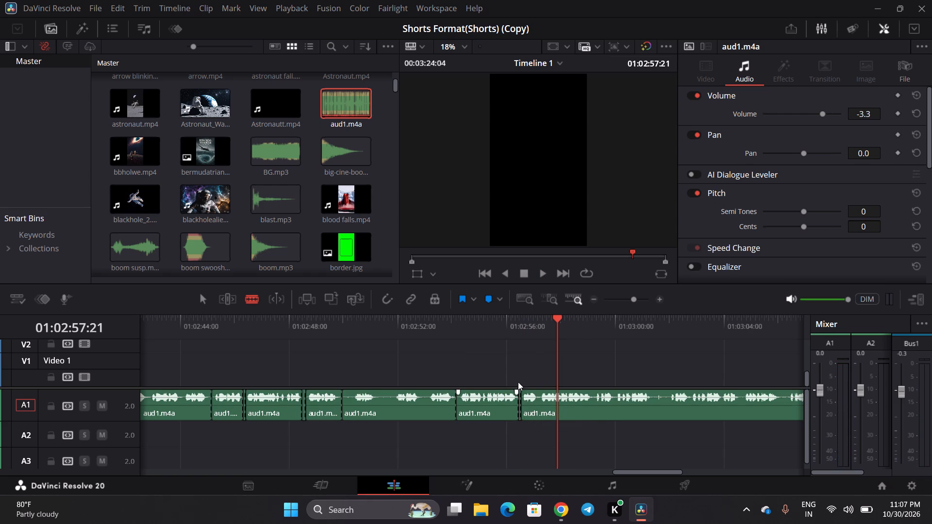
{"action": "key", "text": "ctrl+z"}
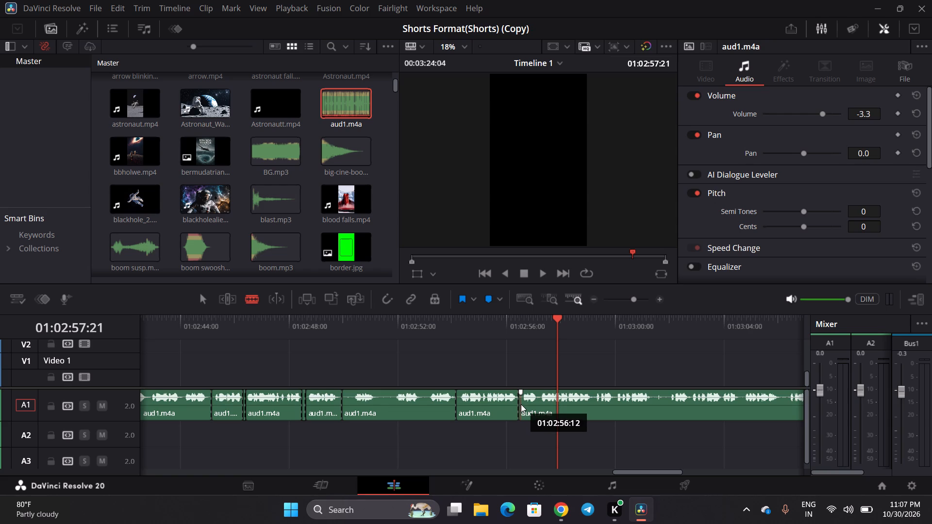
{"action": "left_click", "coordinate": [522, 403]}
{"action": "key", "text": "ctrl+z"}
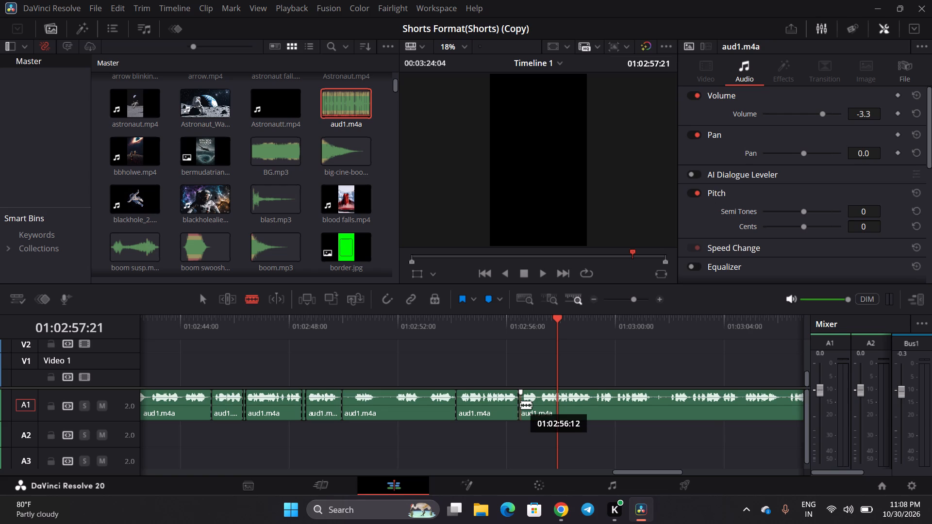
Split aud1.m4a again just after the latest cut, at 01:02:56:12.
{"action": "left_click", "coordinate": [521, 405]}
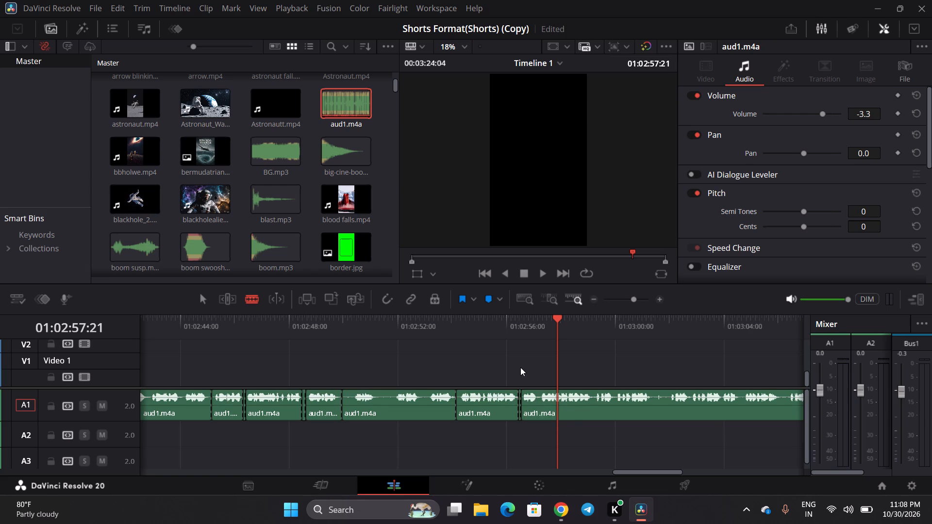
Play on to 01:03:03:02, replay the passage around 01:02:59:00, and split aud1.m4a at about 01:02:59:04.
{"action": "left_click", "coordinate": [516, 335]}
{"action": "key", "text": "space"}
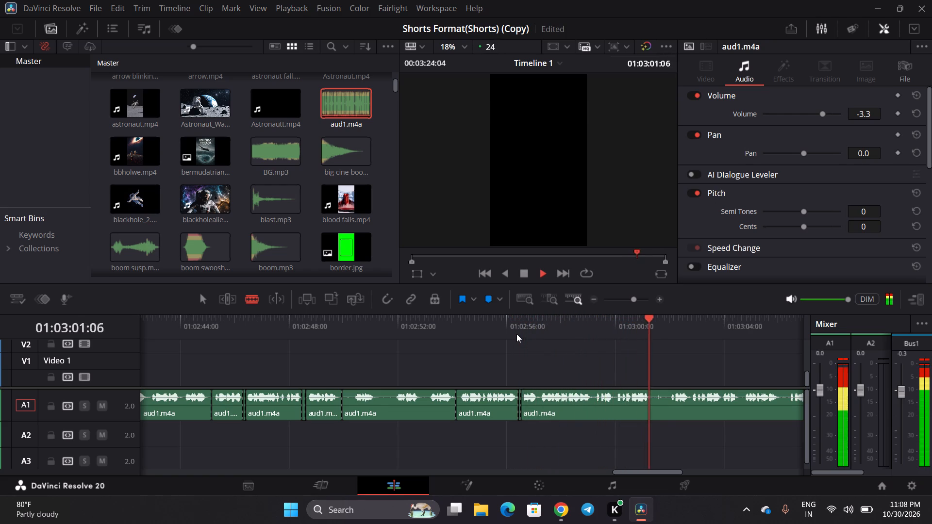
{"action": "key", "text": "space"}
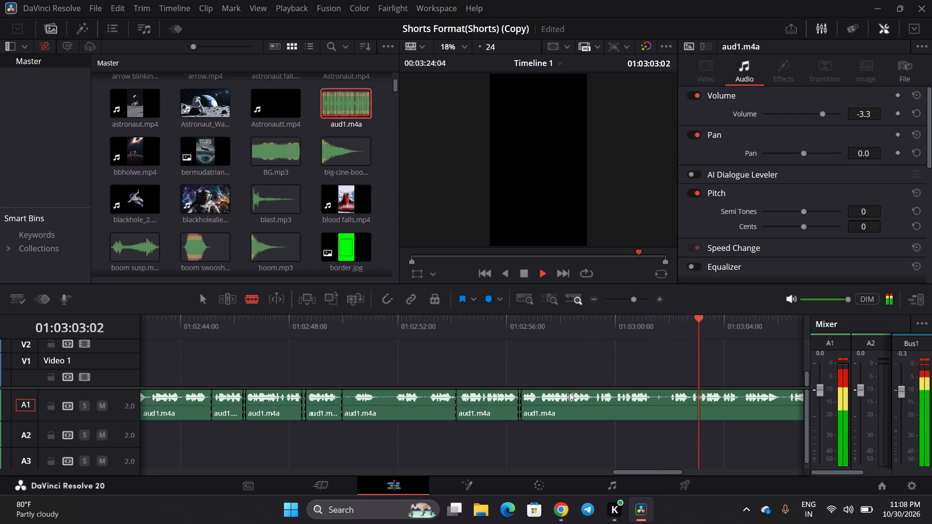
{"action": "left_click", "coordinate": [596, 324]}
{"action": "key", "text": "space"}
{"action": "key", "text": "space"}
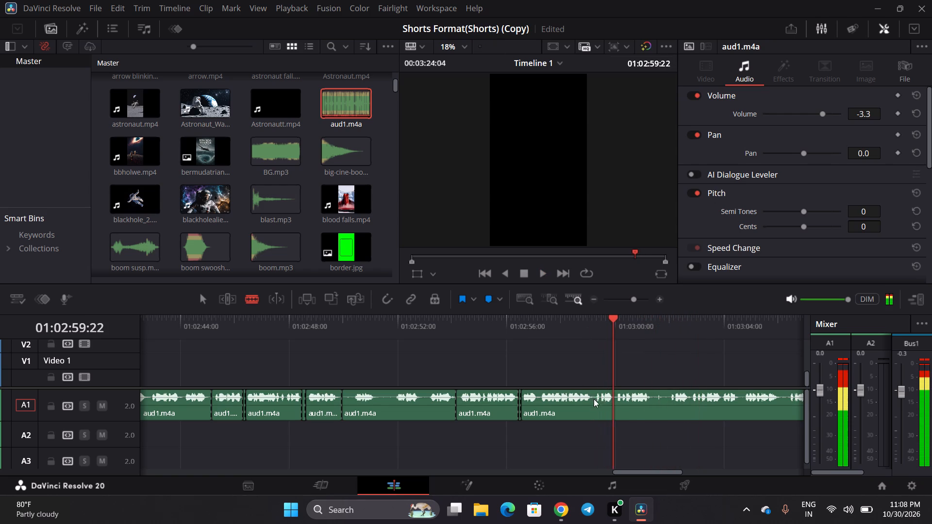
{"action": "left_click", "coordinate": [594, 403]}
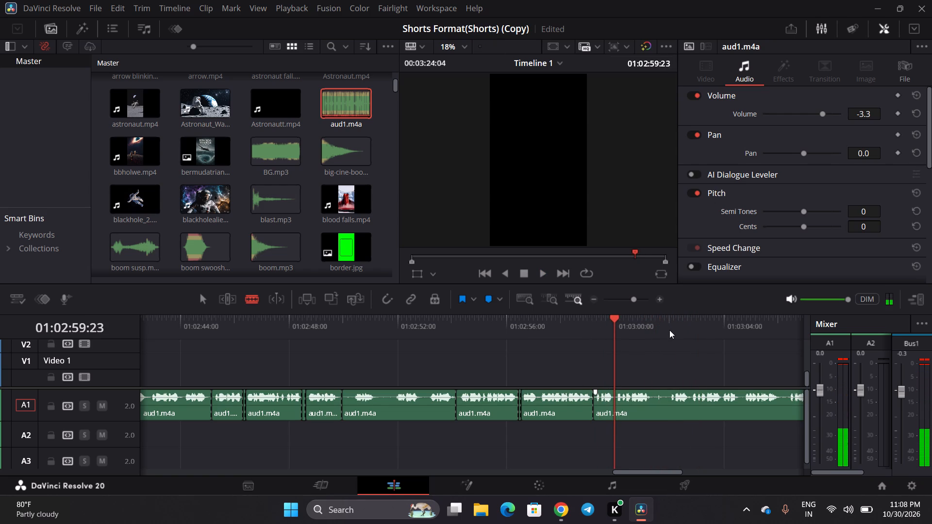
Play from just before 01:03:02:00 to 01:03:03:18 and split aud1.m4a in the pause at 01:03:01:22.
{"action": "left_click", "coordinate": [667, 328]}
{"action": "key", "text": "space"}
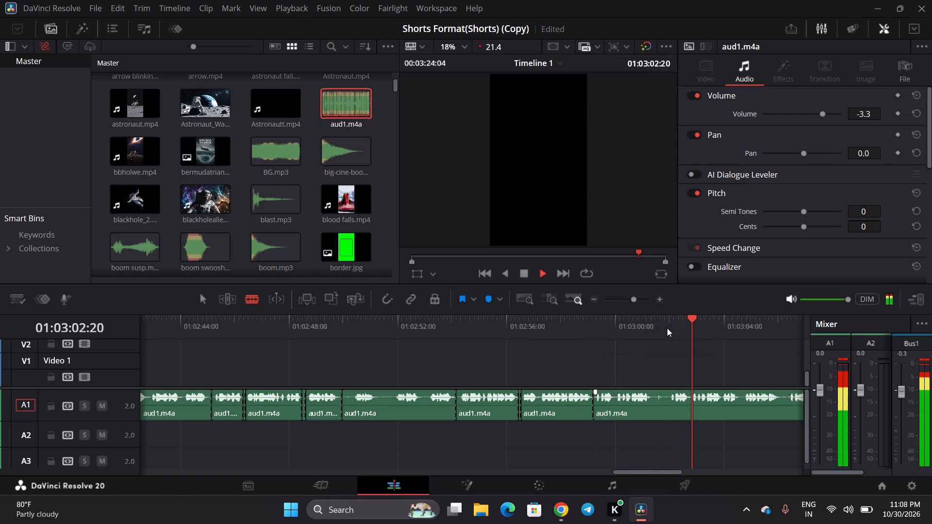
{"action": "key", "text": "space"}
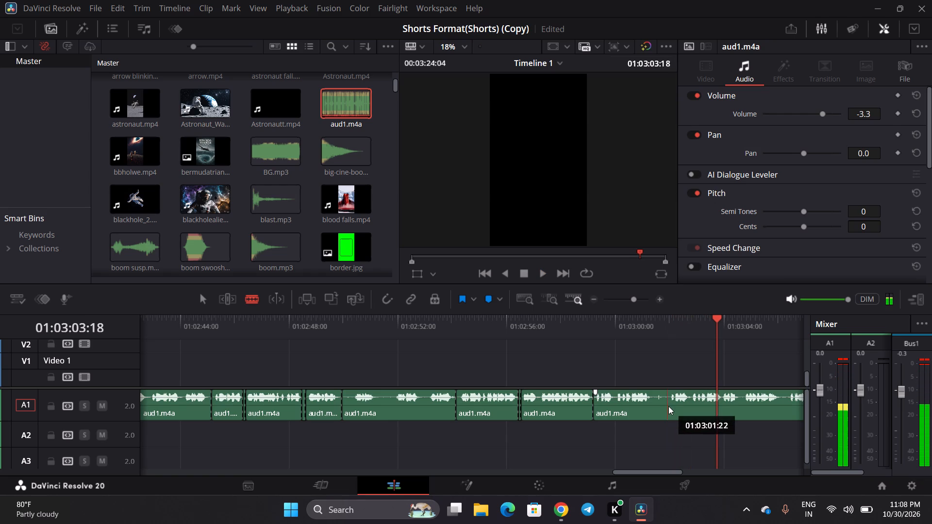
{"action": "left_click", "coordinate": [669, 406]}
Play on to 01:03:05:12, replay the passage around 01:03:04:00, and split aud1.m4a just before 01:03:04:00.
{"action": "scroll", "coordinate": [667, 400], "scroll_direction": "left", "scroll_amount": 1}
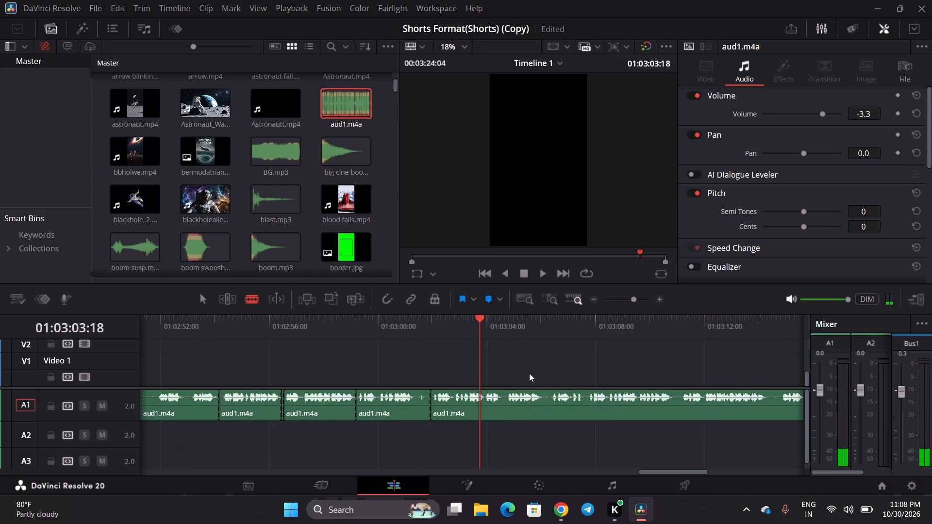
{"action": "key", "text": "space"}
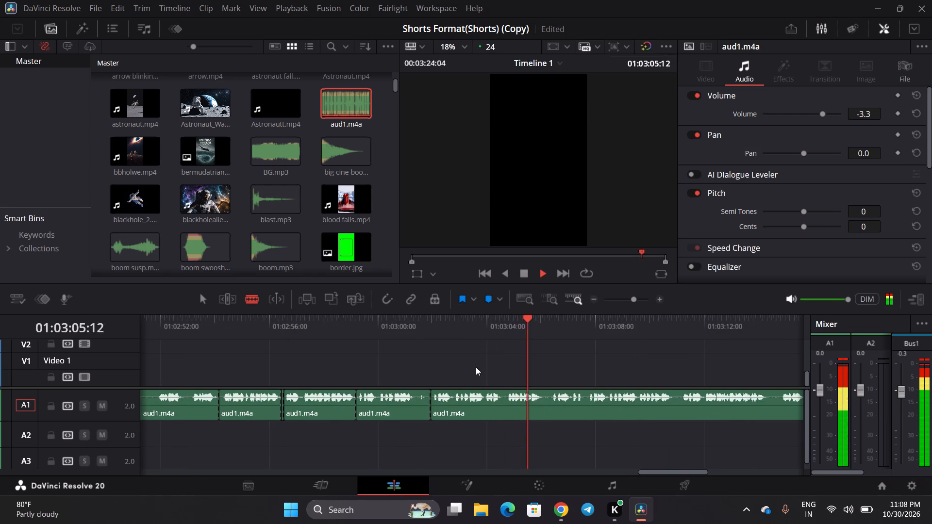
{"action": "key", "text": "space"}
{"action": "left_click", "coordinate": [482, 328]}
{"action": "key", "text": "space"}
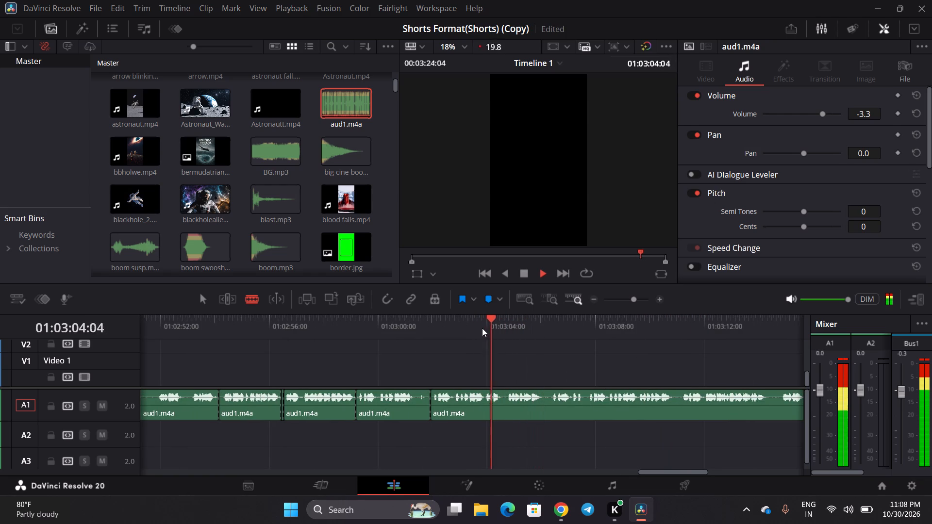
{"action": "key", "text": "space"}
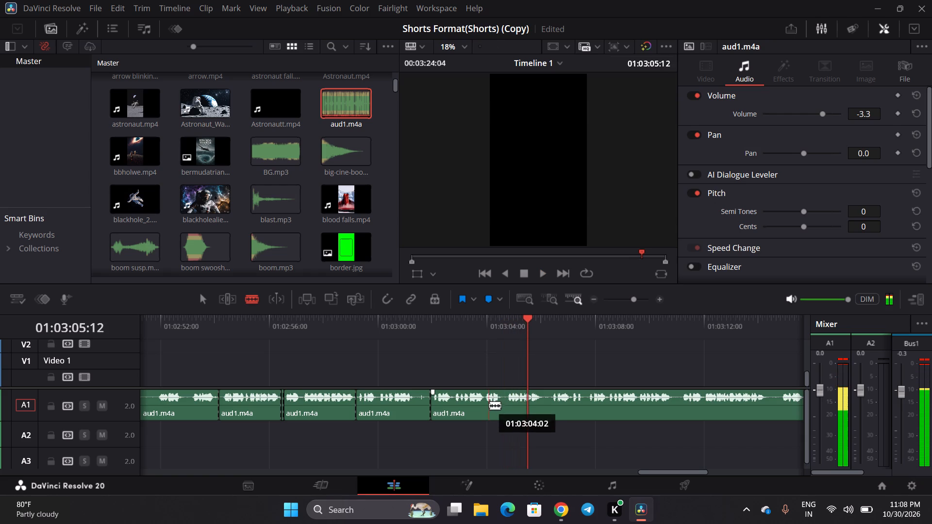
{"action": "left_click", "coordinate": [485, 407]}
Play on to 01:03:06:16 and split aud1.m4a at 01:03:04:18.
{"action": "key", "text": "space"}
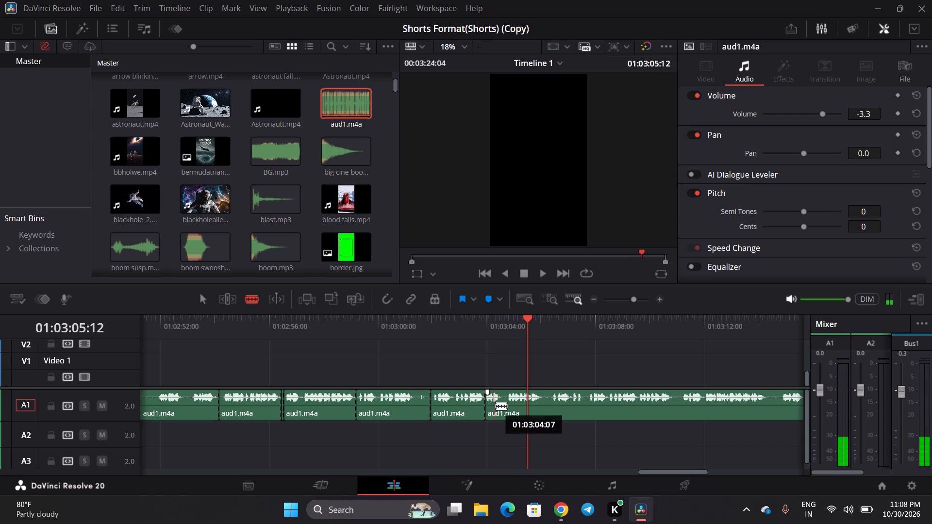
{"action": "key", "text": "space"}
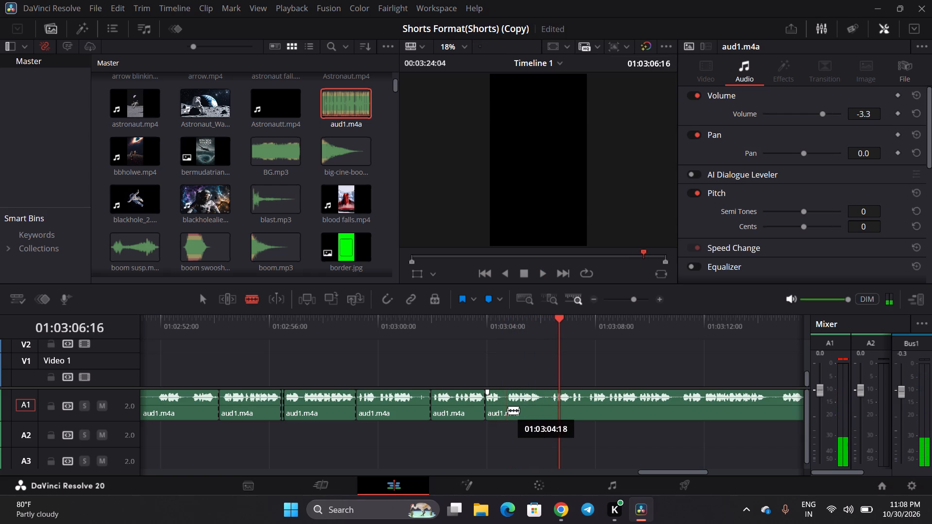
{"action": "left_click", "coordinate": [508, 410]}
Listen from 01:03:04:18, replay from about 01:03:02:00 to 01:03:12:04, and split aud1.m4a in the pause at about 01:03:06:05.
{"action": "left_click", "coordinate": [508, 326]}
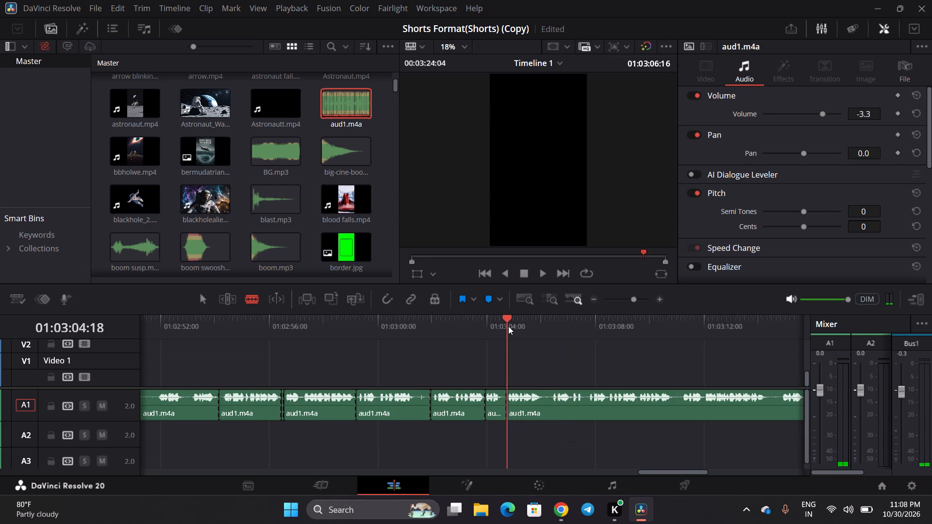
{"action": "key", "text": "space"}
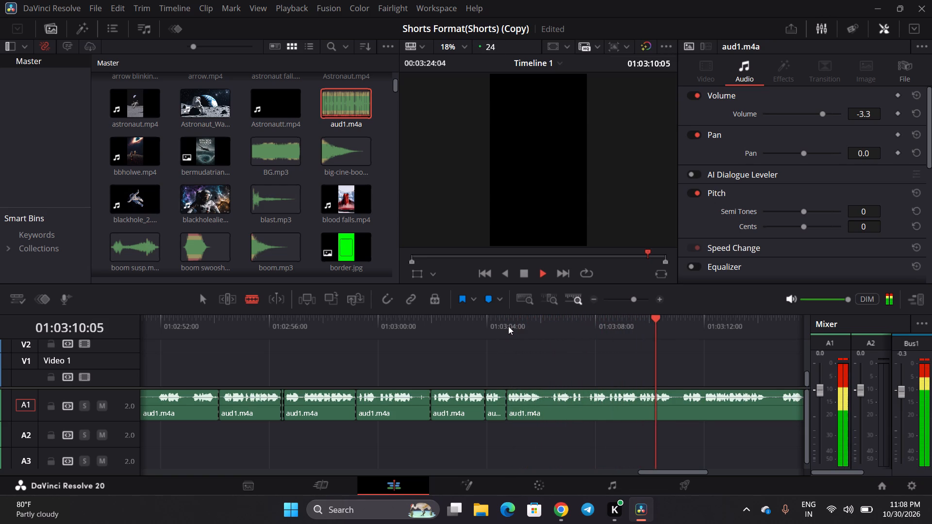
{"action": "key", "text": "space"}
{"action": "left_click", "coordinate": [578, 325]}
{"action": "key", "text": "space"}
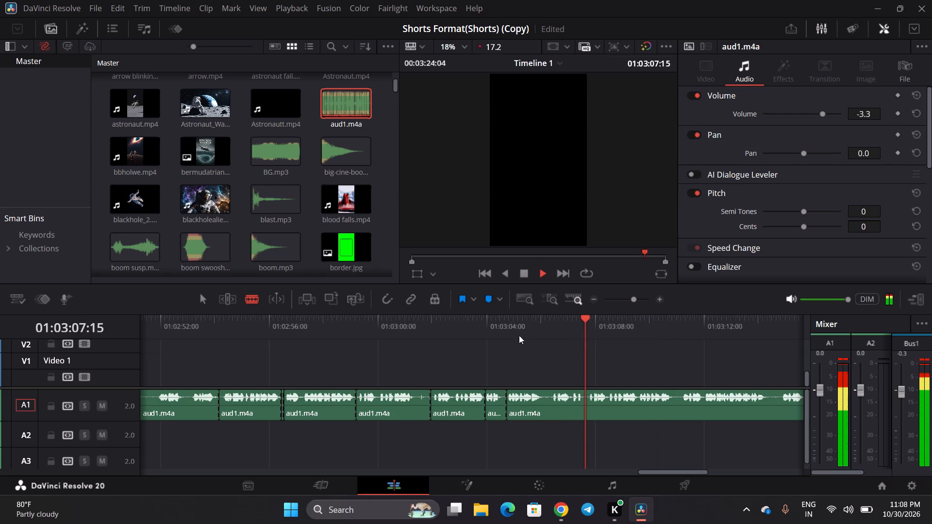
{"action": "key", "text": "space"}
{"action": "left_click", "coordinate": [432, 331]}
{"action": "key", "text": "space"}
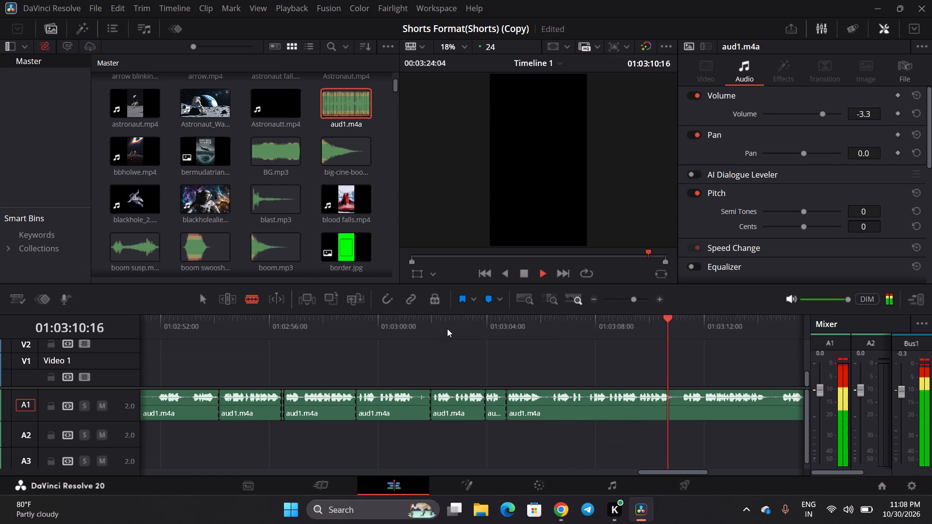
{"action": "key", "text": "space"}
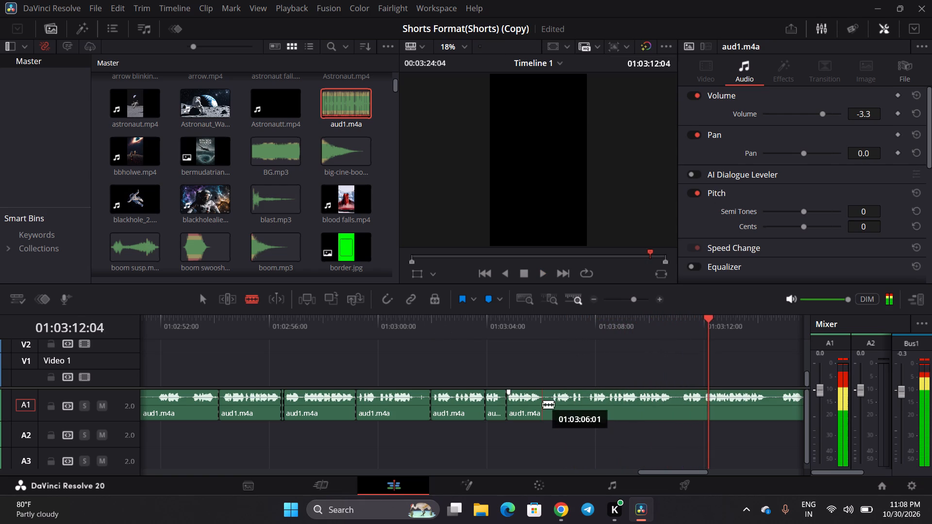
{"action": "left_click", "coordinate": [546, 414]}
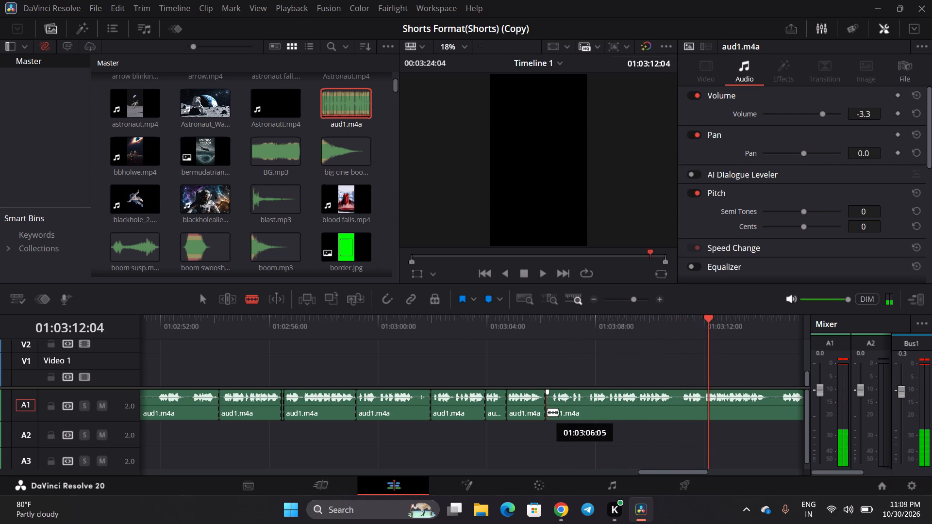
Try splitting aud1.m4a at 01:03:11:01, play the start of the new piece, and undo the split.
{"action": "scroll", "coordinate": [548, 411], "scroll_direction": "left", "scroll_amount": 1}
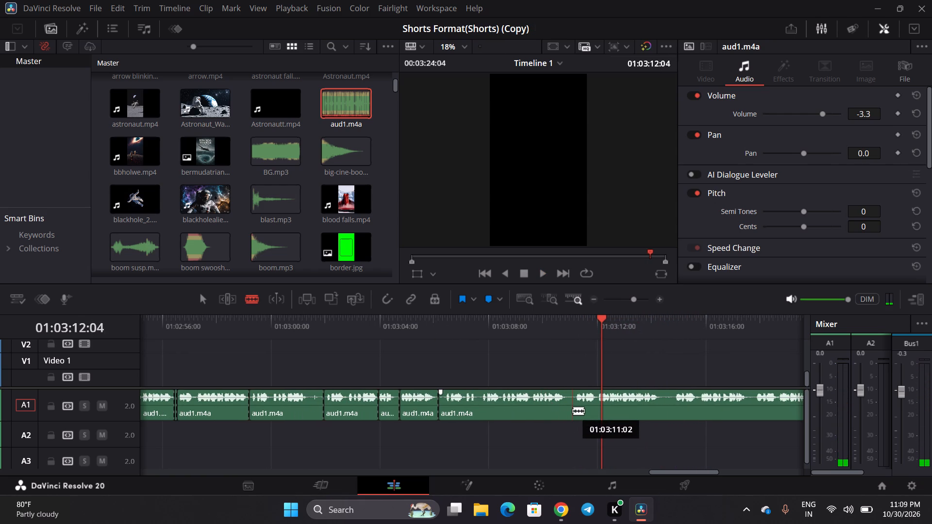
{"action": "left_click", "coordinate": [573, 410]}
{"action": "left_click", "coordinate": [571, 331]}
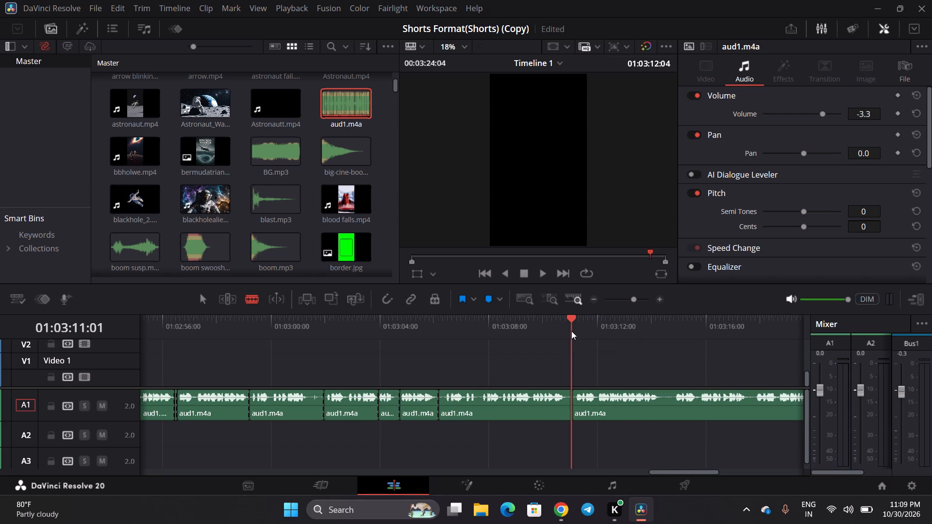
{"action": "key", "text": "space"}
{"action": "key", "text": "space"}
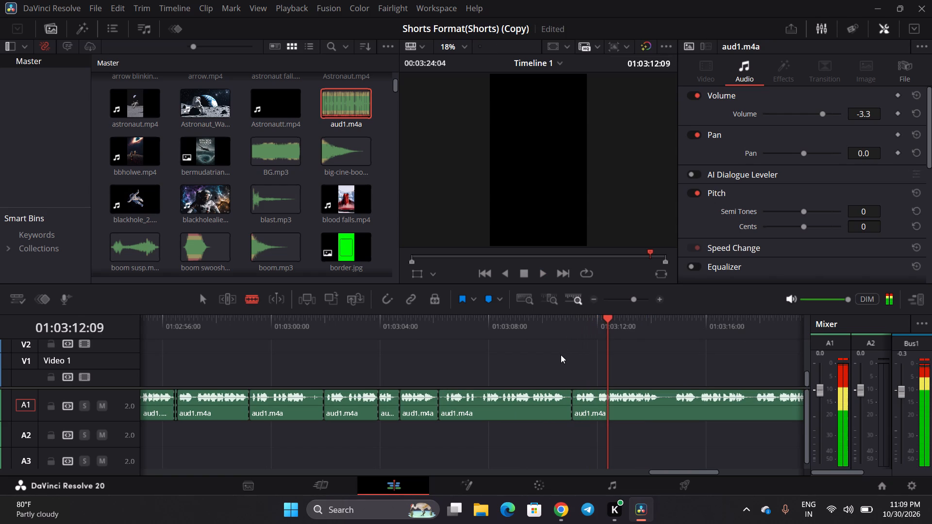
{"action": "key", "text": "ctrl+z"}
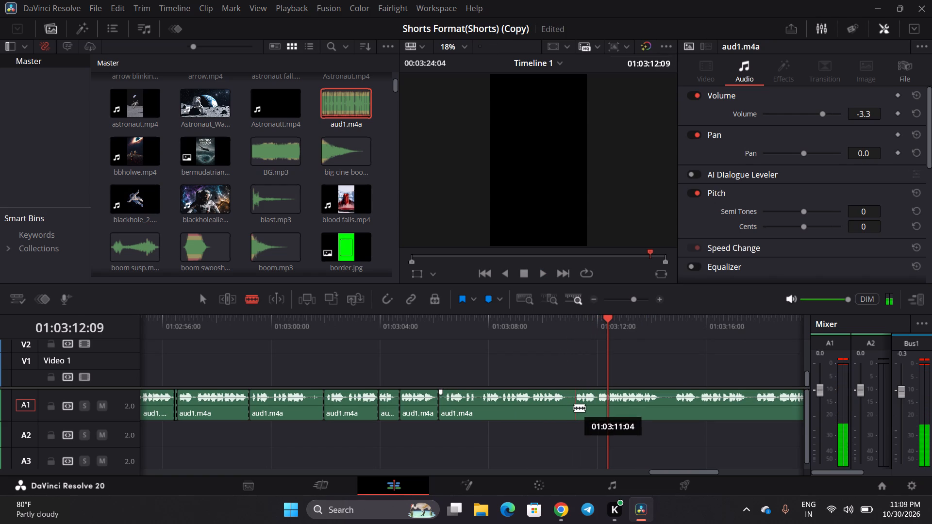
Split aud1.m4a at about 01:03:11:01, in the pause just before the voice resumes.
{"action": "left_click", "coordinate": [572, 408]}
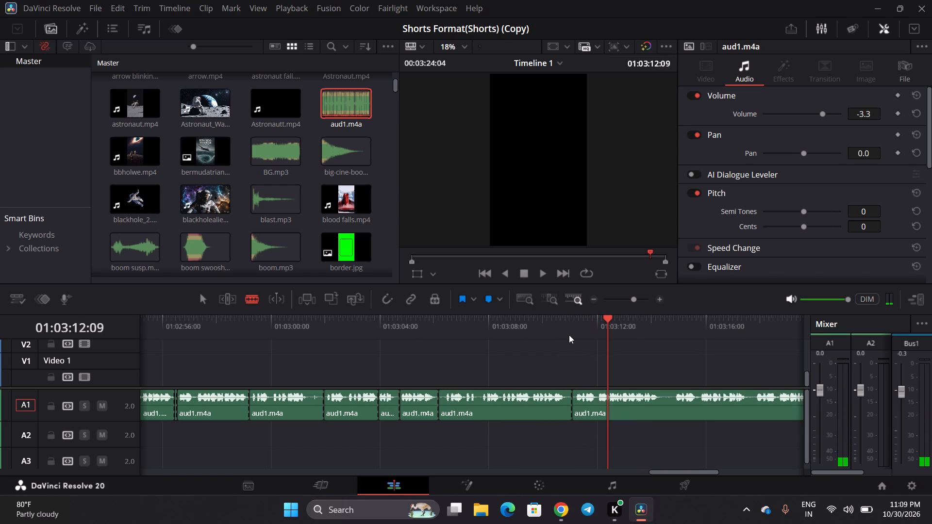
Listen repeatedly to the new piece's opening passage, from 01:03:11:01 to about 01:03:15:04.
{"action": "left_click", "coordinate": [570, 329]}
{"action": "key", "text": "space"}
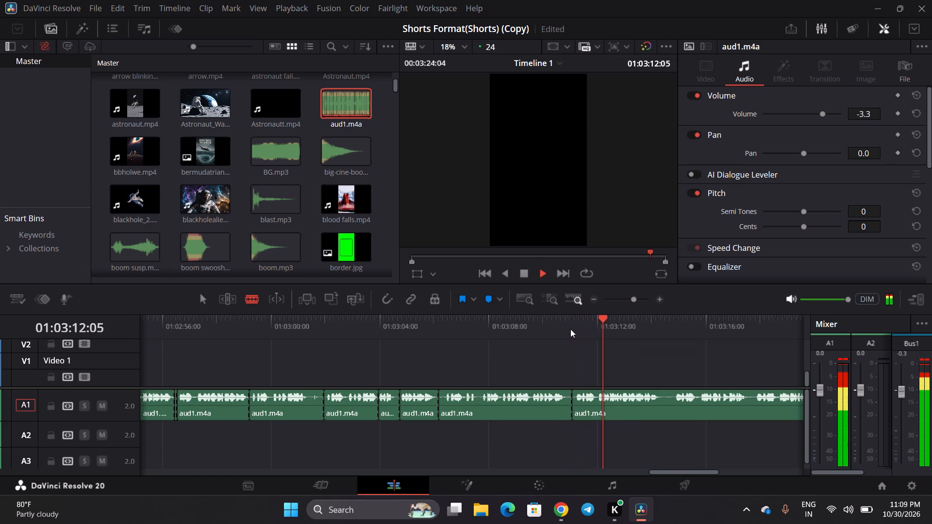
{"action": "left_click", "coordinate": [570, 330]}
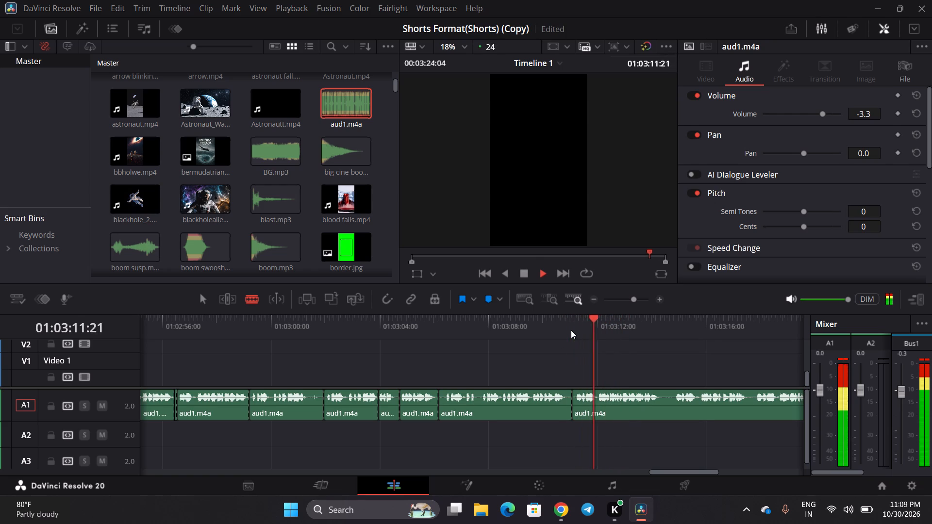
{"action": "key", "text": "space"}
{"action": "left_click", "coordinate": [571, 330]}
{"action": "key", "text": "space"}
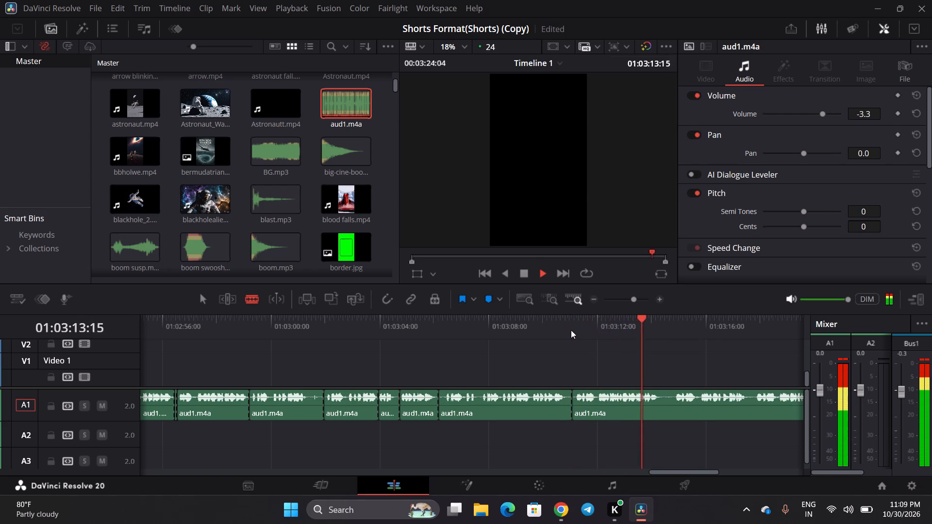
{"action": "key", "text": "space"}
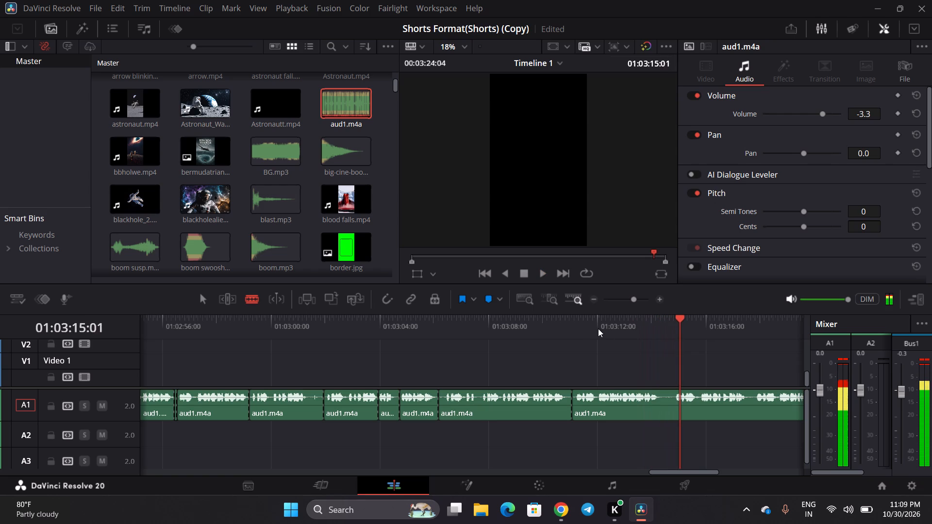
{"action": "left_click", "coordinate": [610, 326]}
{"action": "key", "text": "space"}
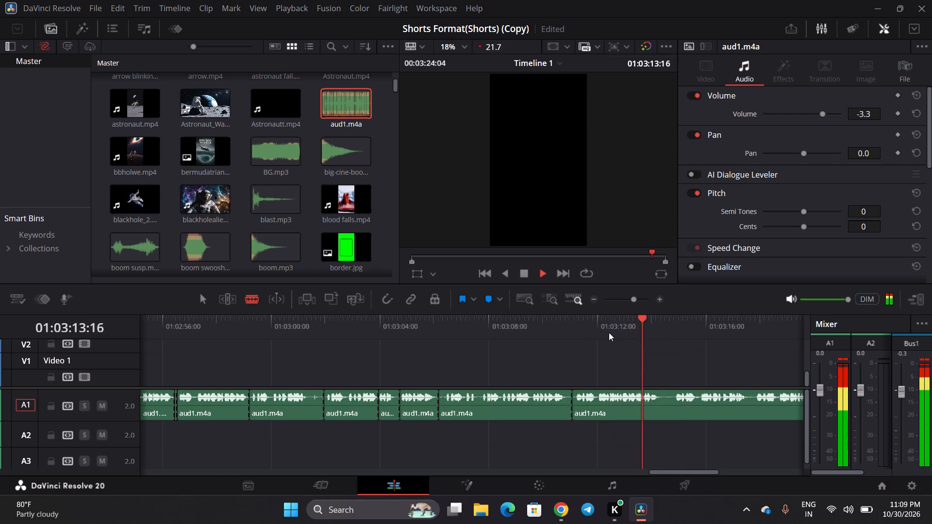
{"action": "key", "text": "space"}
Play from 01:03:11:01 to 01:03:21:05 and split aud1.m4a before the last phrase, at about 01:03:17:17, and after it, at about 01:03:21:05.
{"action": "scroll", "coordinate": [609, 333], "scroll_direction": "left", "scroll_amount": 1}
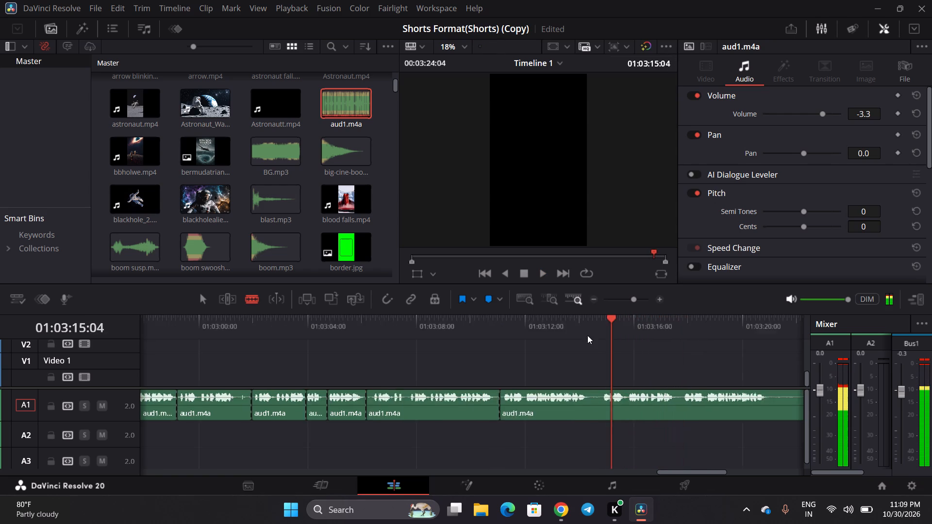
{"action": "scroll", "coordinate": [587, 335], "scroll_direction": "left", "scroll_amount": 1}
{"action": "left_click", "coordinate": [401, 333]}
{"action": "key", "text": "space"}
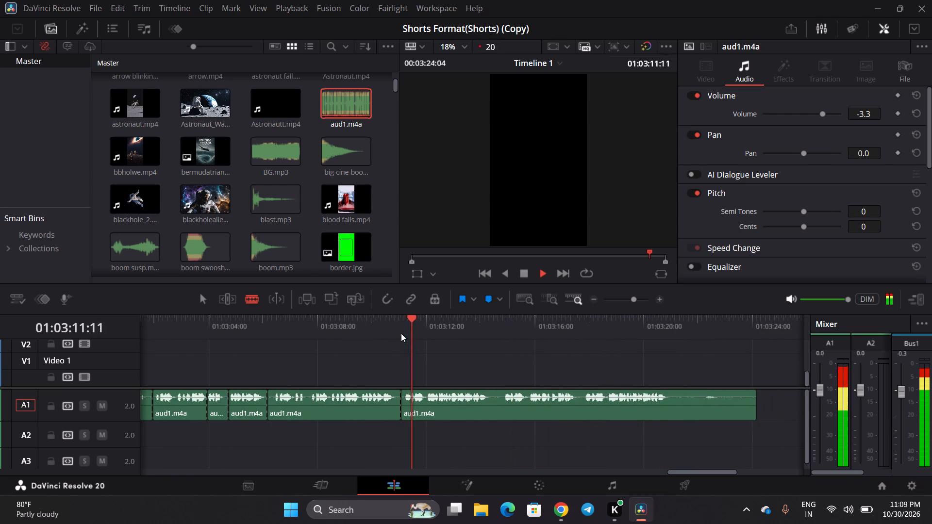
{"action": "key", "text": "space"}
{"action": "left_click", "coordinate": [401, 333]}
{"action": "key", "text": "space"}
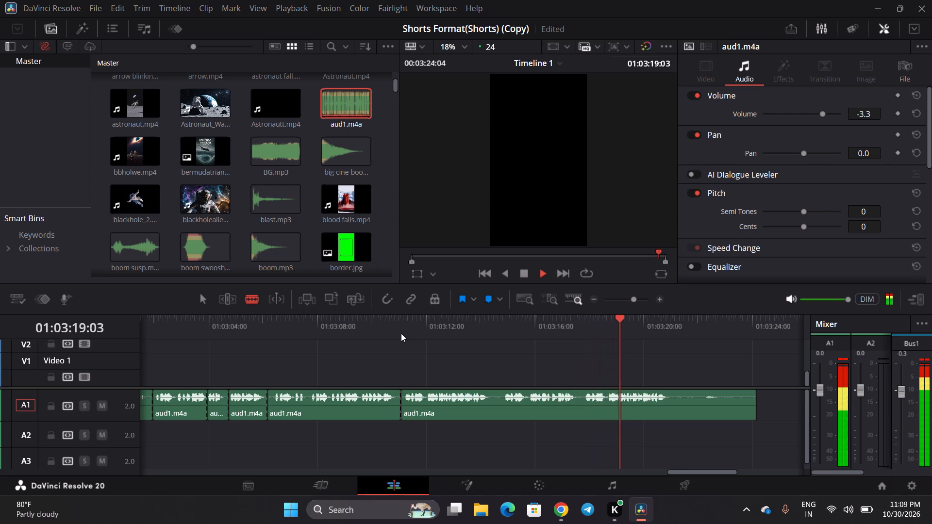
{"action": "key", "text": "space"}
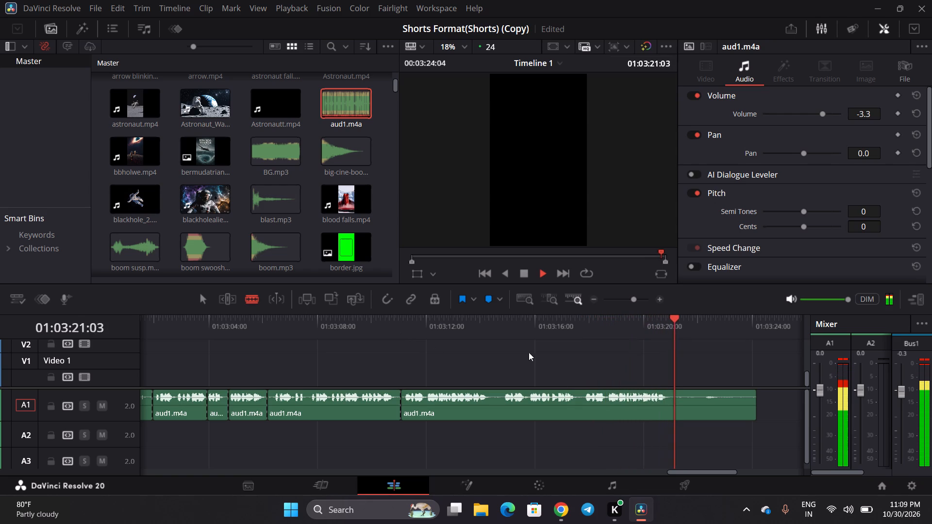
{"action": "left_click", "coordinate": [582, 413]}
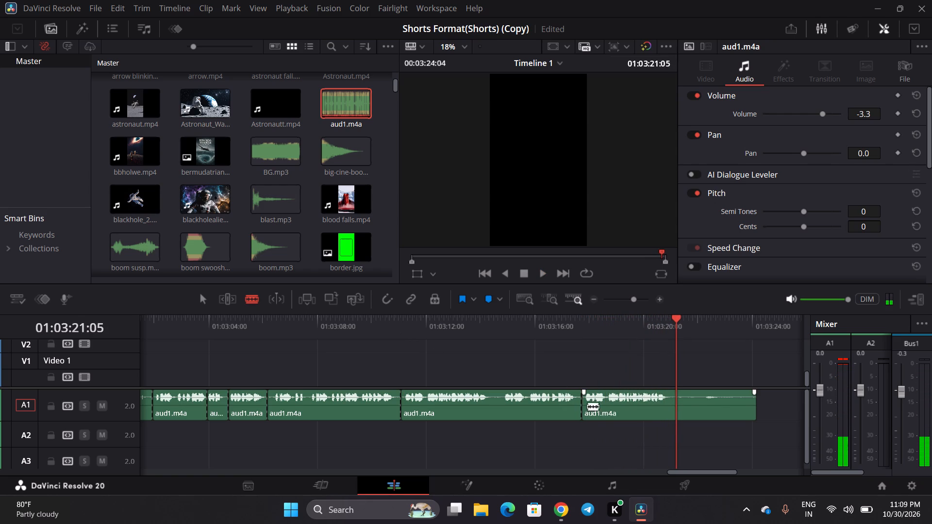
{"action": "left_click", "coordinate": [678, 401]}
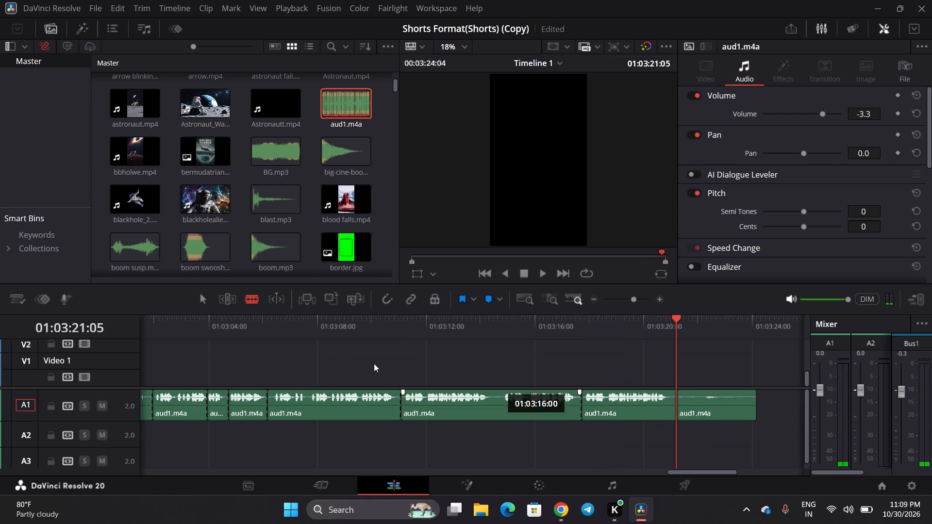
Delete the trailing, nearly silent piece of aud1.m4a after the cut at 01:03:21:05.
{"action": "left_click", "coordinate": [205, 296]}
{"action": "left_click", "coordinate": [700, 401]}
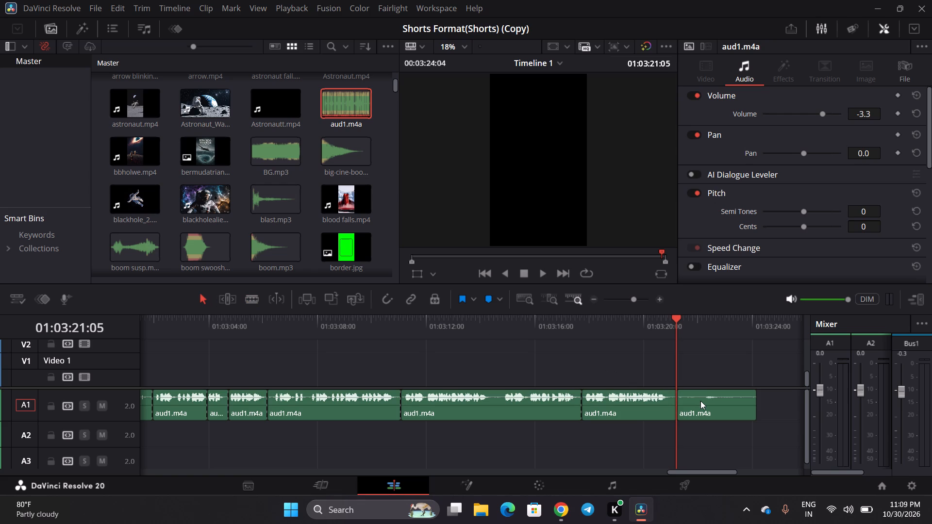
{"action": "key", "text": "BackSpace"}
Delete the aud1.m4a piece between the cuts at 01:03:11:01 and about 01:03:17:17, closing the gap it leaves.
{"action": "left_click", "coordinate": [531, 400]}
{"action": "key", "text": "BackSpace"}
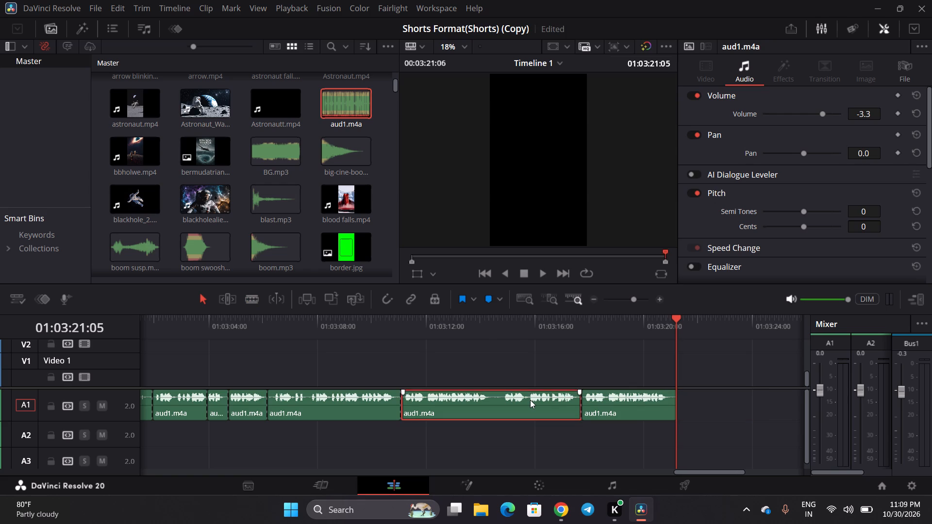
{"action": "left_click", "coordinate": [530, 400]}
{"action": "key", "text": "BackSpace"}
Replay the passage between about 01:03:04:18 and 01:03:11:18, and split aud1.m4a in the pause at about 01:03:07:15.
{"action": "scroll", "coordinate": [377, 395], "scroll_direction": "right", "scroll_amount": 1}
{"action": "left_click", "coordinate": [426, 331]}
{"action": "key", "text": "space"}
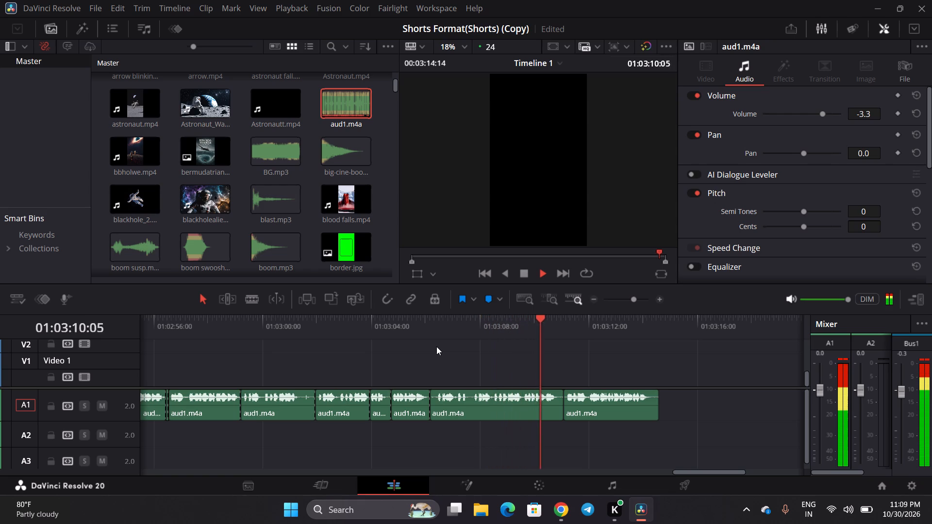
{"action": "key", "text": "space"}
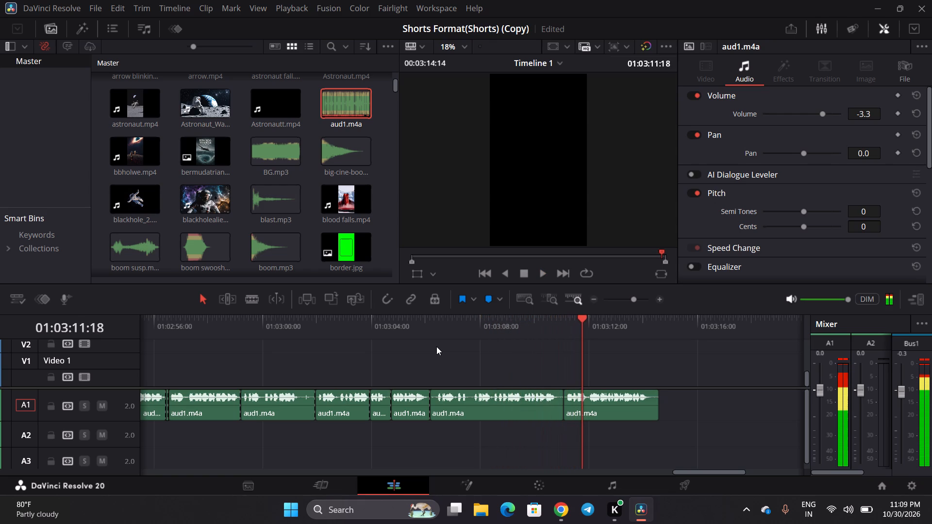
{"action": "left_click", "coordinate": [392, 328]}
{"action": "key", "text": "space"}
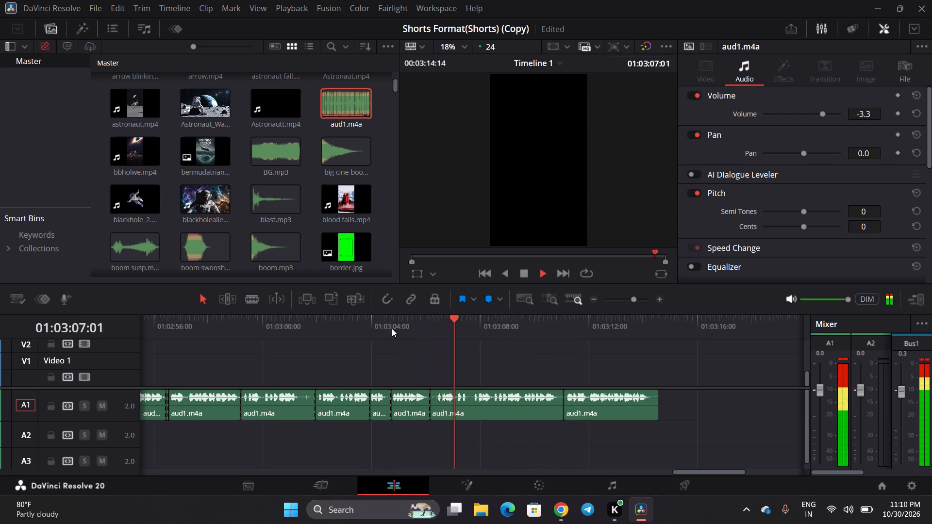
{"action": "key", "text": "space"}
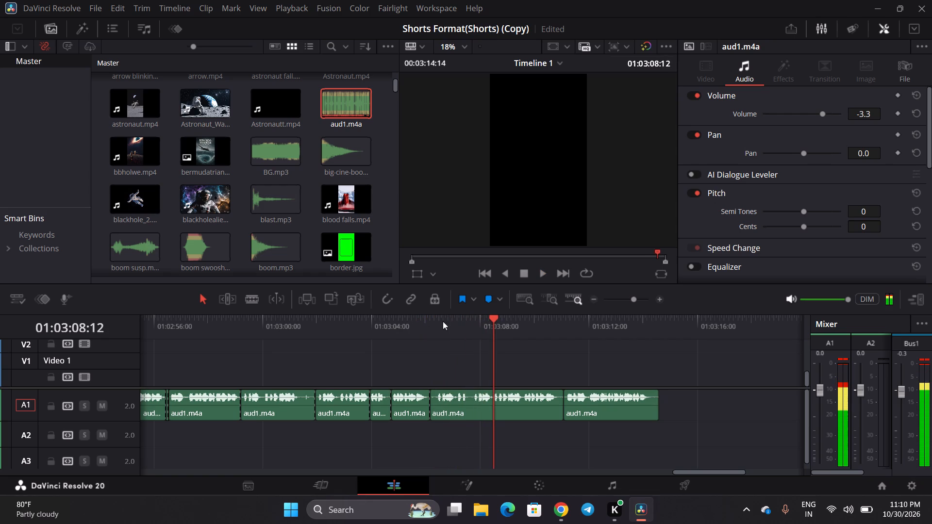
{"action": "left_click", "coordinate": [465, 324]}
{"action": "key", "text": "space"}
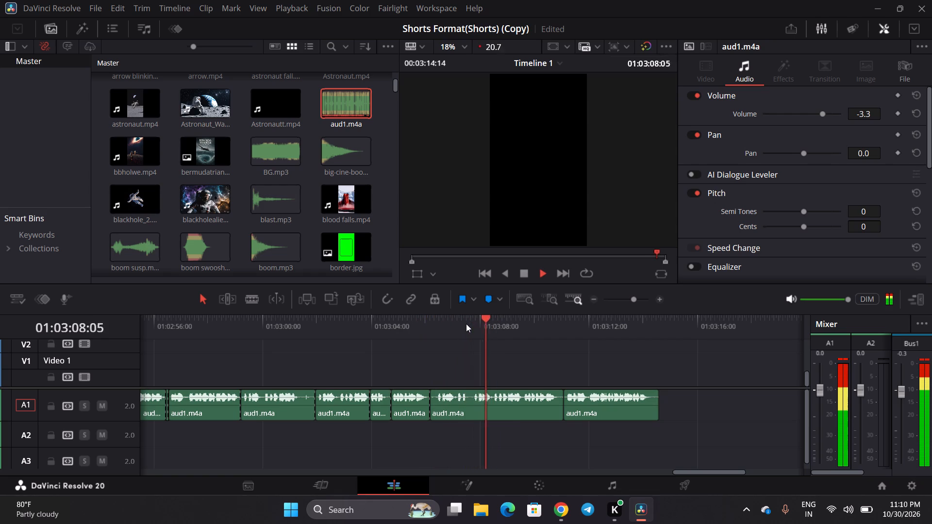
{"action": "key", "text": "space"}
{"action": "left_click", "coordinate": [253, 298]}
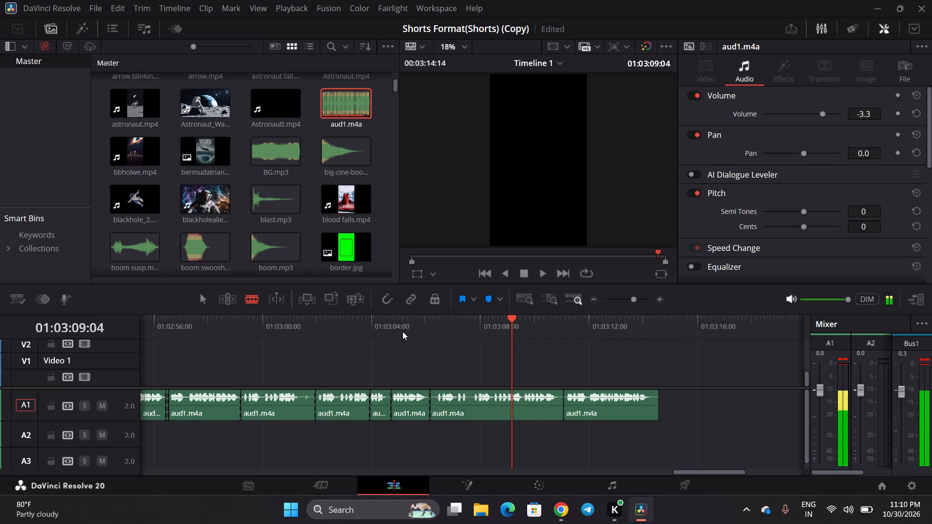
{"action": "left_click", "coordinate": [470, 413]}
Replay the end of the recording and delete the four aud1.m4a pieces between about 01:03:01:23 and 01:03:07:15, closing the gap.
{"action": "left_click", "coordinate": [469, 330]}
{"action": "key", "text": "space"}
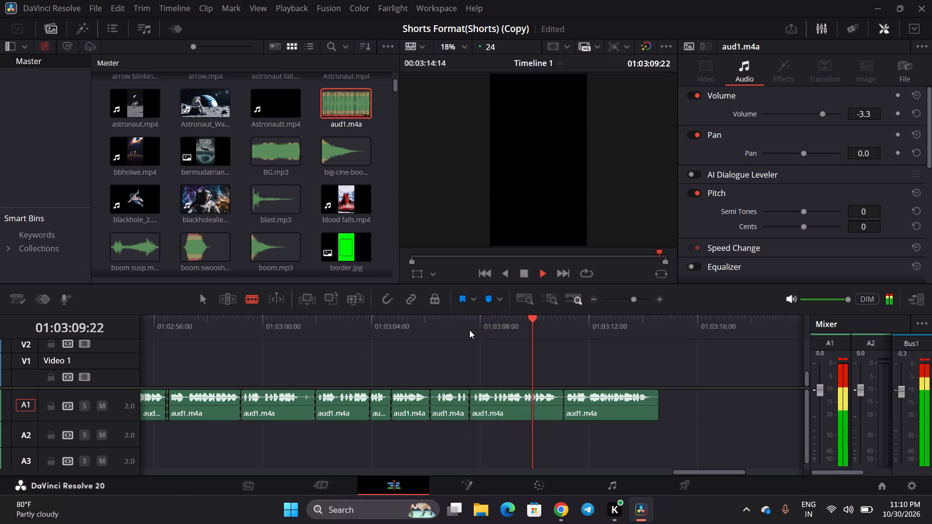
{"action": "key", "text": "space"}
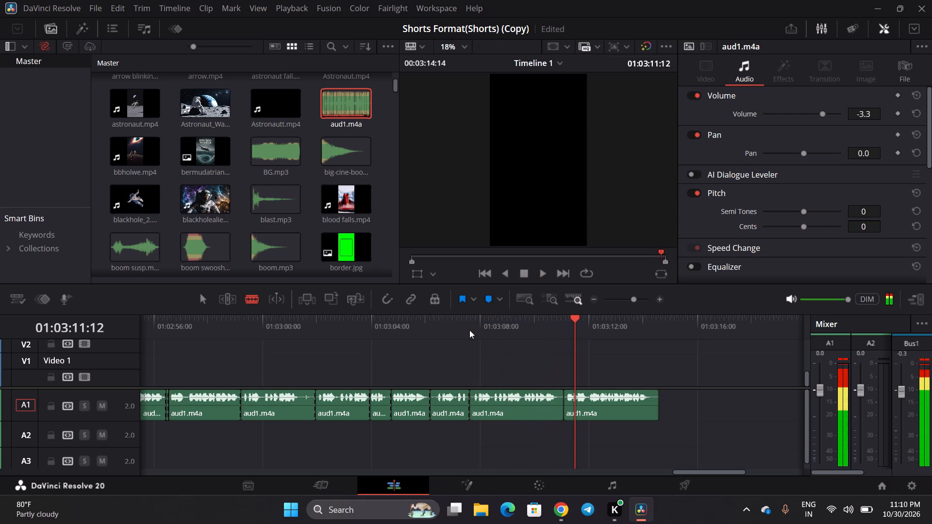
{"action": "left_click", "coordinate": [199, 297]}
{"action": "left_click", "coordinate": [320, 327]}
{"action": "key", "text": "space"}
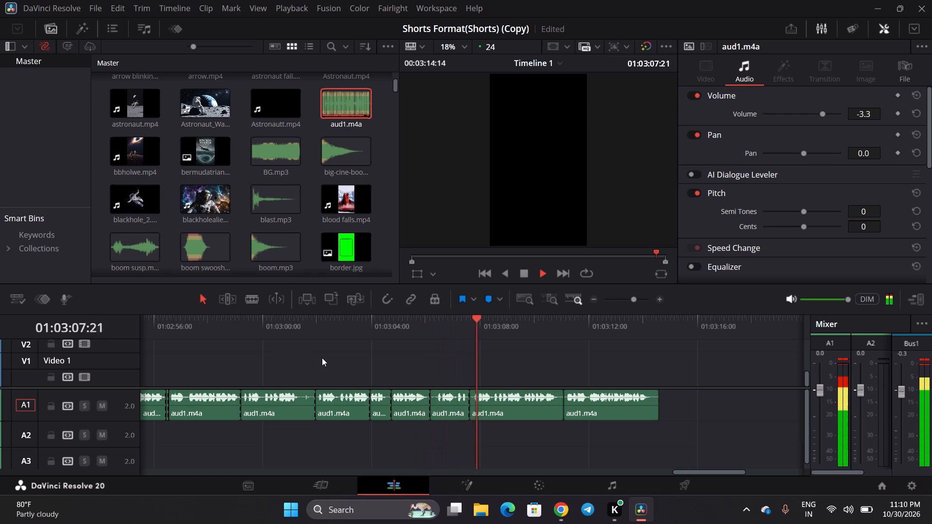
{"action": "key", "text": "space"}
{"action": "left_click_drag", "start_coordinate": [341, 369], "coordinate": [448, 408]}
{"action": "key", "text": "BackSpace"}
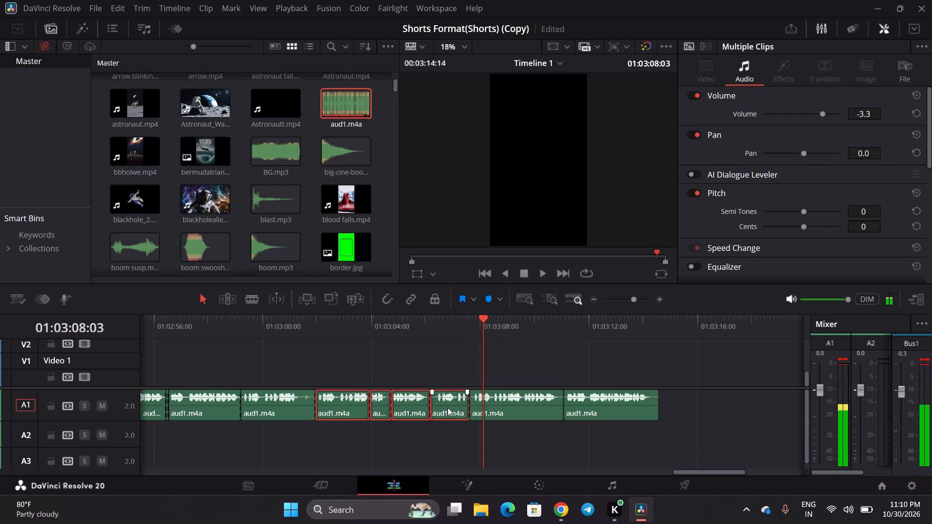
{"action": "left_click", "coordinate": [437, 406]}
{"action": "key", "text": "BackSpace"}
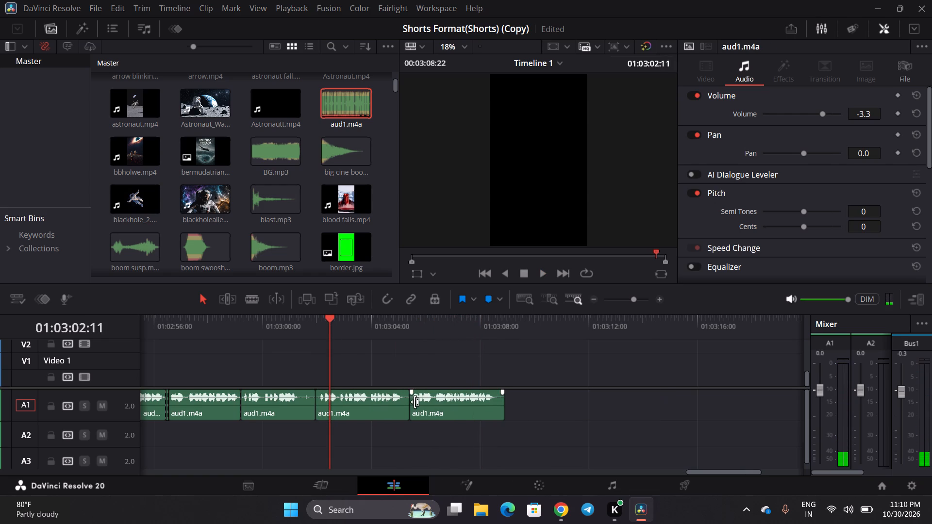
Delete the short, nearly silent aud1.m4a piece at the start of the new recording, at about 01:01:45.
{"action": "scroll", "coordinate": [415, 402], "scroll_direction": "right", "scroll_amount": 8}
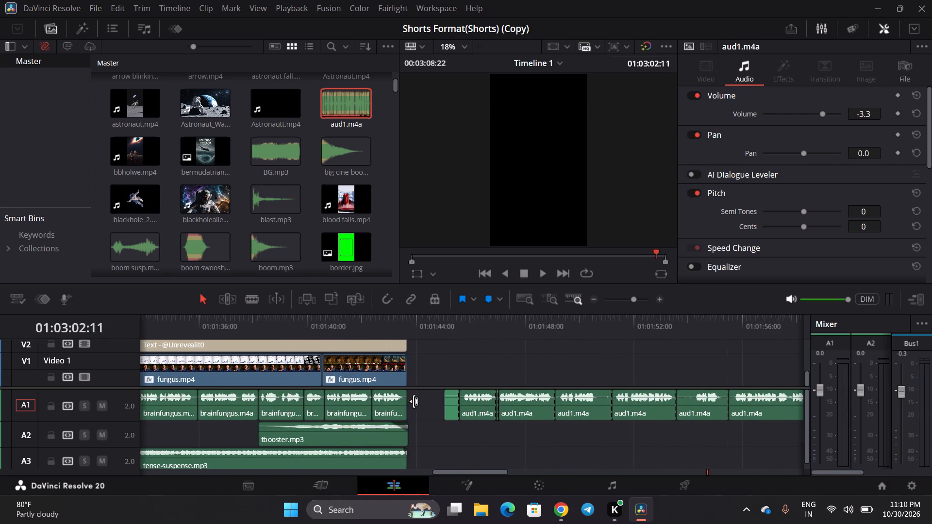
{"action": "scroll", "coordinate": [419, 377], "scroll_direction": "right", "scroll_amount": 1}
{"action": "left_click", "coordinate": [453, 401]}
{"action": "key", "text": "BackSpace"}
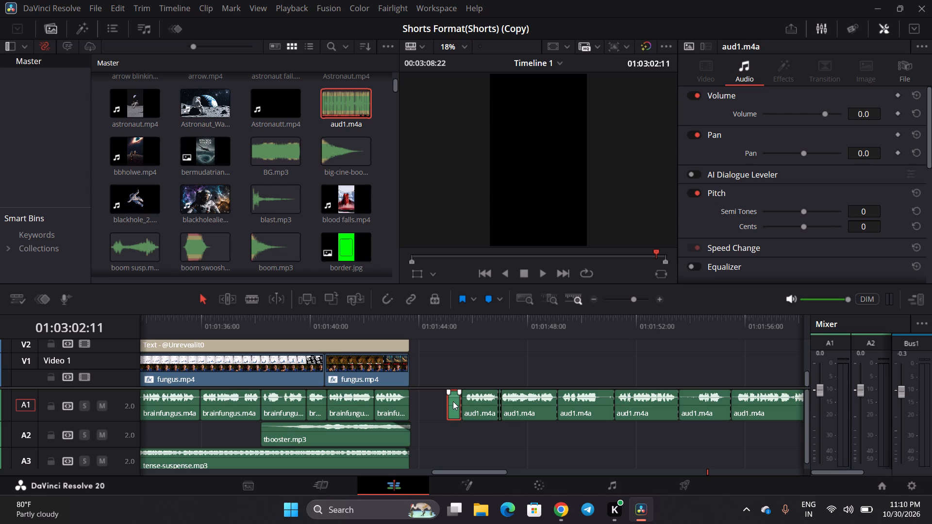
Delete the tiny aud1.m4a sliver between the first two phrases, at about 01:01:47, and close its gap.
{"action": "left_click", "coordinate": [500, 413]}
{"action": "key", "text": "BackSpace"}
{"action": "left_click", "coordinate": [500, 413]}
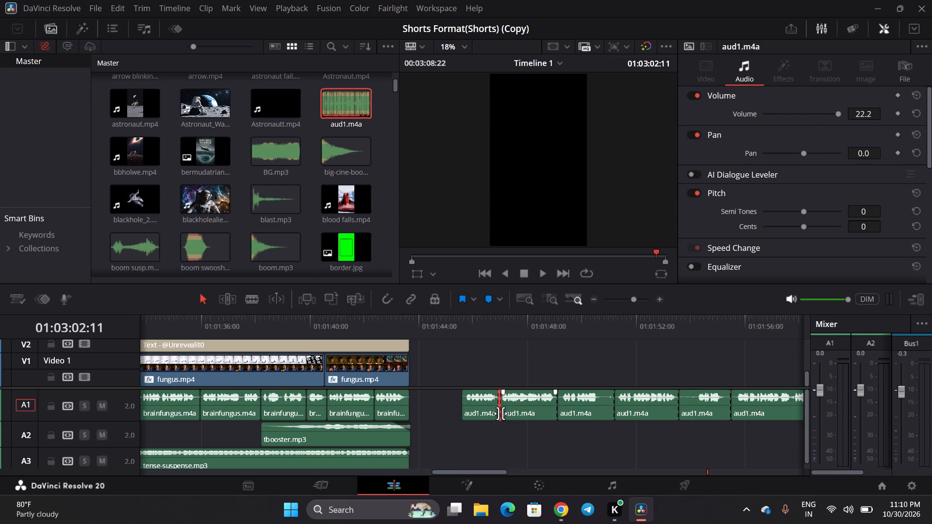
{"action": "key", "text": "BackSpace"}
Delete the third aud1.m4a piece, between about 01:01:49 and 01:01:51, and close the gap it leaves.
{"action": "scroll", "coordinate": [483, 419], "scroll_direction": "right", "scroll_amount": 3}
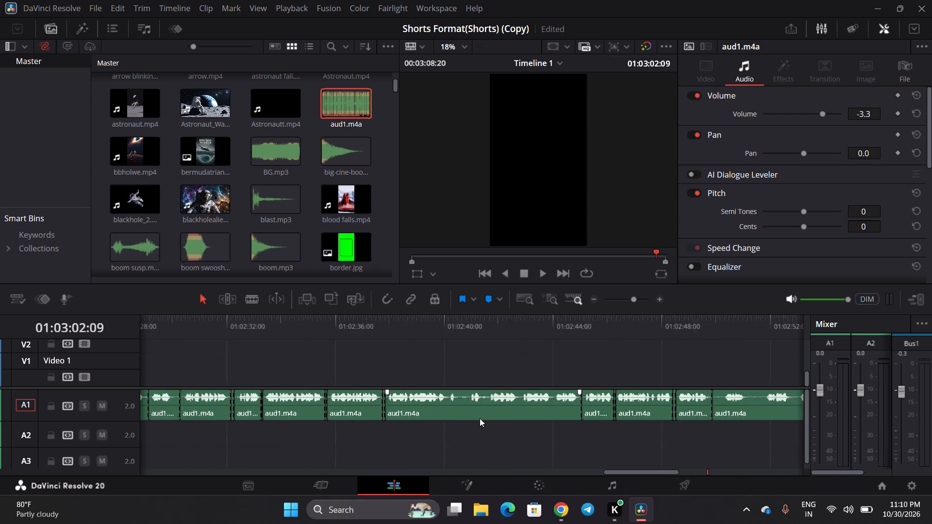
{"action": "scroll", "coordinate": [480, 418], "scroll_direction": "right", "scroll_amount": 6}
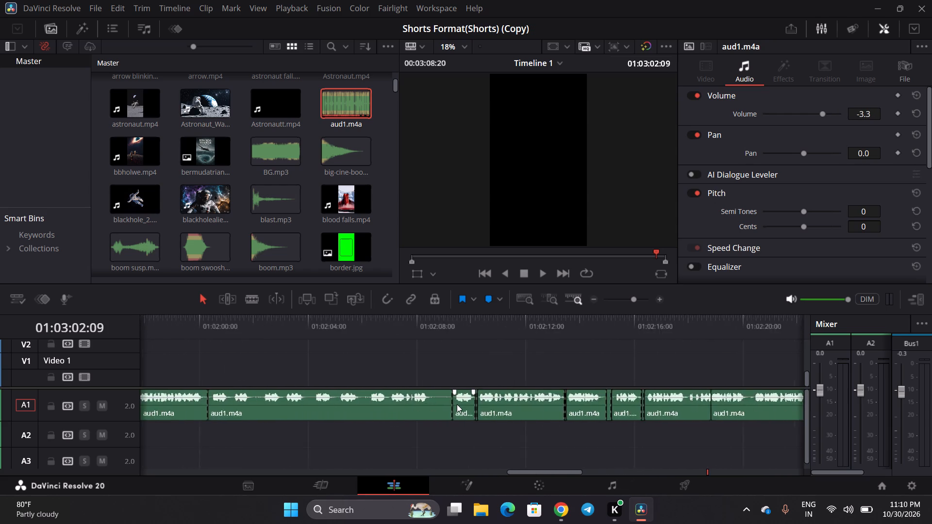
{"action": "scroll", "coordinate": [457, 404], "scroll_direction": "right", "scroll_amount": 3}
{"action": "left_click", "coordinate": [370, 334]}
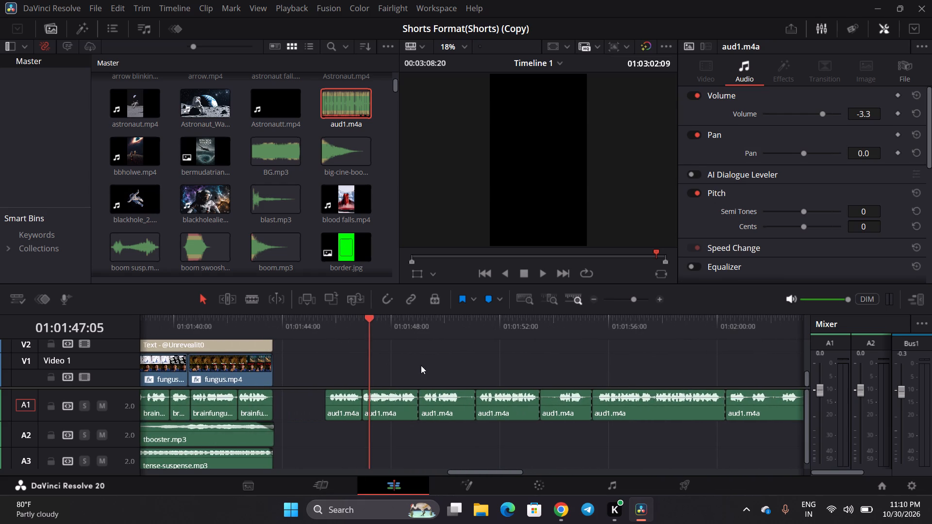
{"action": "left_click", "coordinate": [455, 401]}
{"action": "key", "text": "BackSpace"}
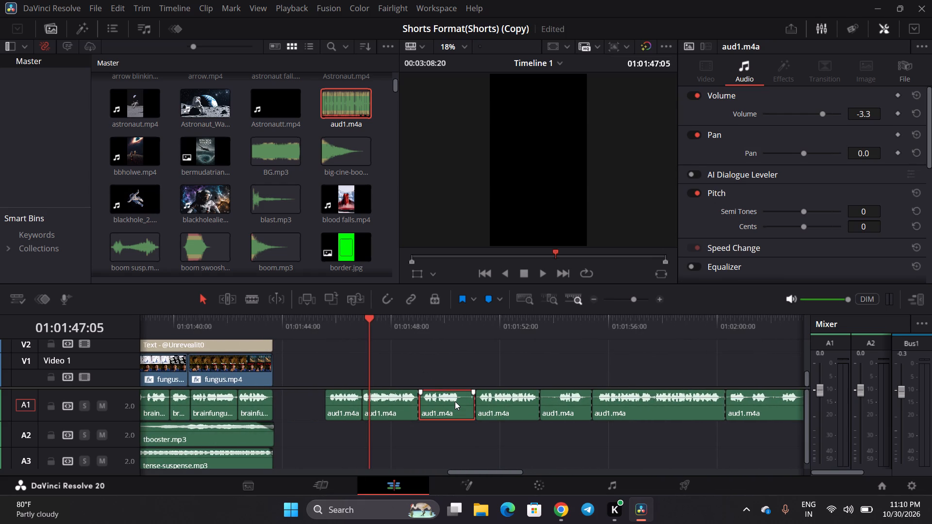
{"action": "left_click", "coordinate": [455, 401]}
{"action": "key", "text": "BackSpace"}
Delete the aud1.m4a piece between about 01:01:51:10 and 01:01:53:08, and close the gap it leaves.
{"action": "left_click", "coordinate": [503, 409]}
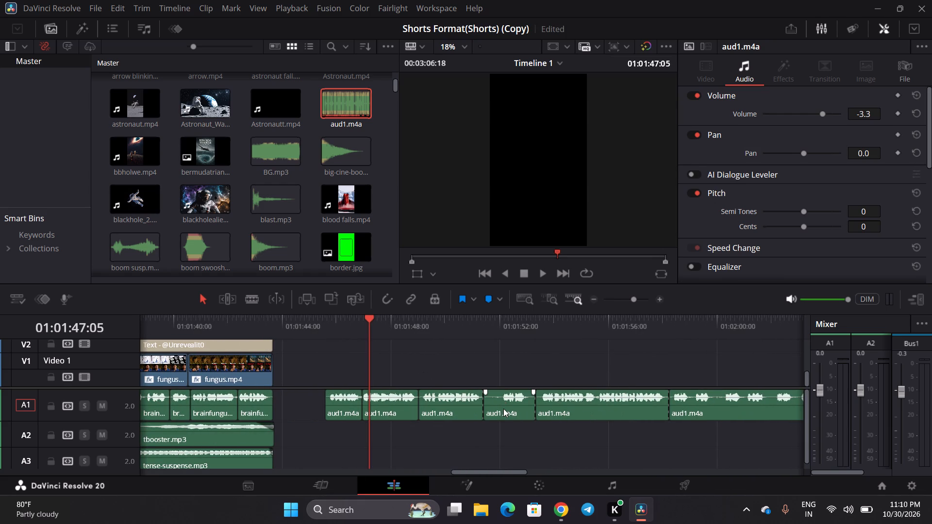
{"action": "key", "text": "BackSpace"}
{"action": "left_click", "coordinate": [503, 409]}
{"action": "key", "text": "BackSpace"}
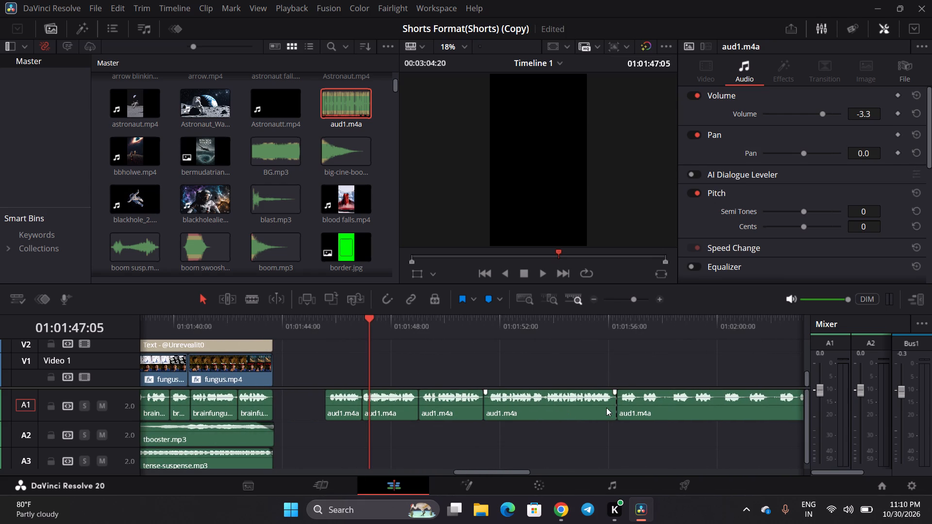
Delete the long aud1.m4a piece of scattered words between about 01:01:56:08 and 01:02:05:05, and close its gap.
{"action": "scroll", "coordinate": [579, 437], "scroll_direction": "left", "scroll_amount": 1}
{"action": "left_click", "coordinate": [520, 404]}
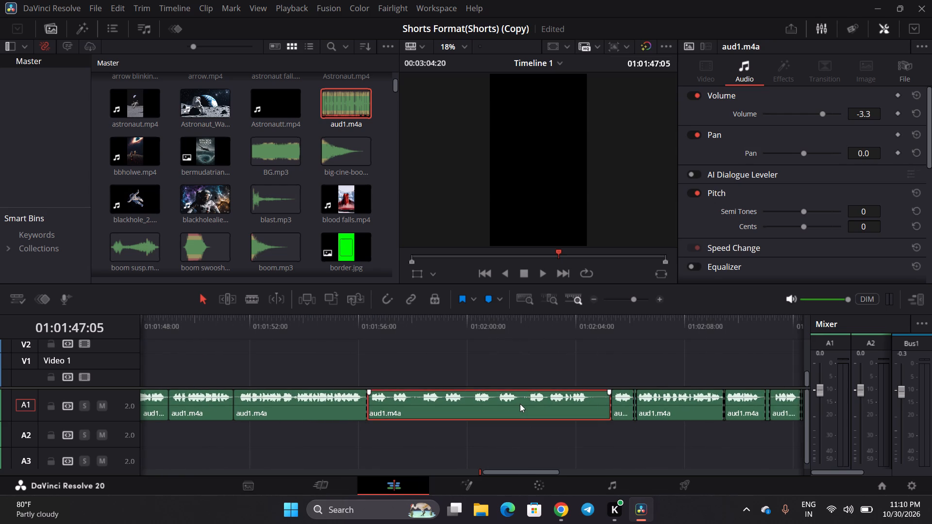
{"action": "key", "text": "BackSpace"}
{"action": "left_click", "coordinate": [520, 404]}
{"action": "key", "text": "BackSpace"}
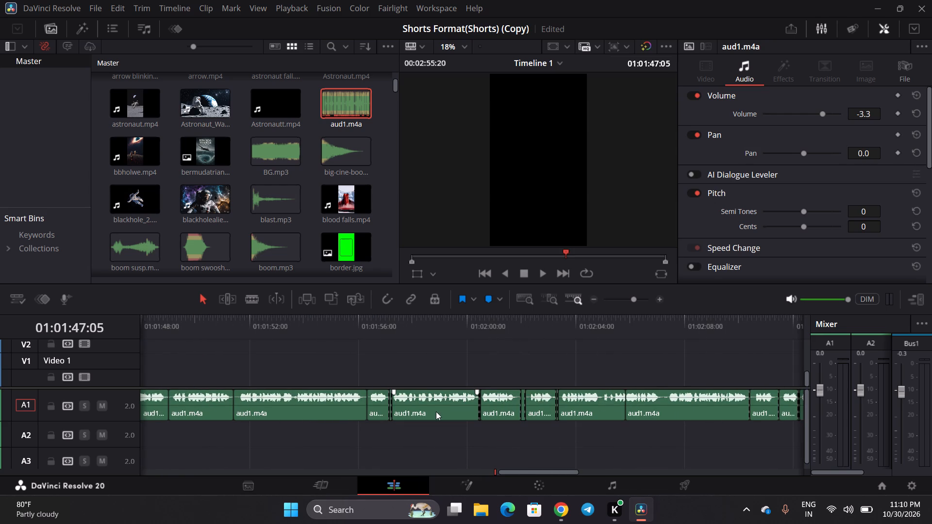
Delete the tiny aud1.m4a sliver at about 01:01:57:04 and close the gap it leaves.
{"action": "left_click", "coordinate": [391, 408]}
{"action": "key", "text": "BackSpace"}
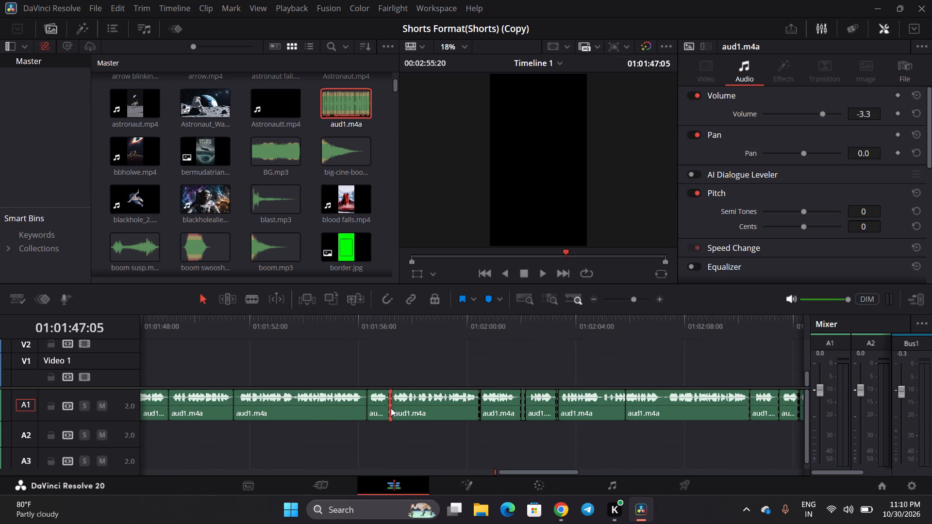
{"action": "left_click", "coordinate": [391, 408]}
{"action": "key", "text": "BackSpace"}
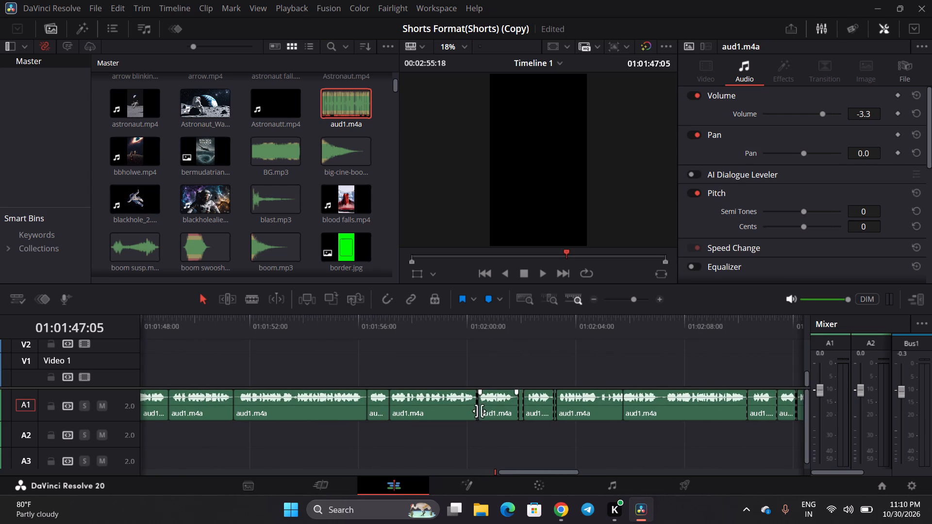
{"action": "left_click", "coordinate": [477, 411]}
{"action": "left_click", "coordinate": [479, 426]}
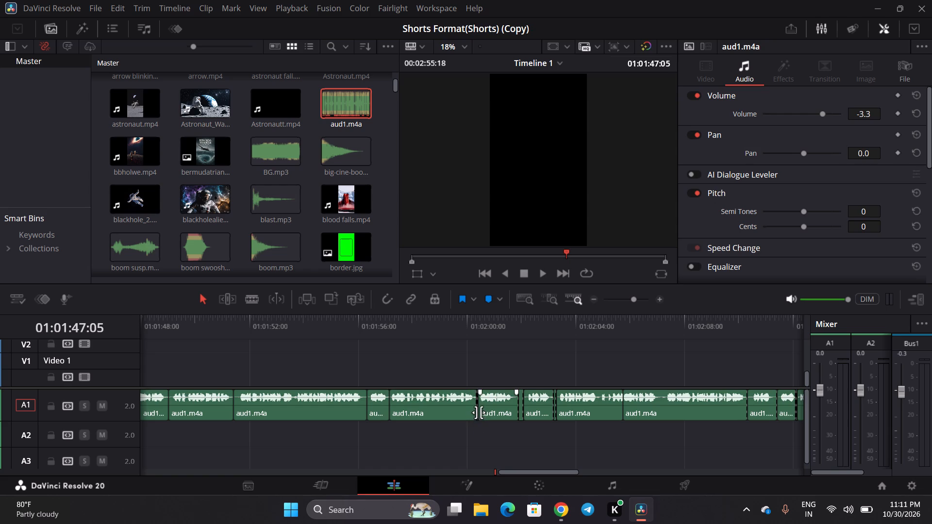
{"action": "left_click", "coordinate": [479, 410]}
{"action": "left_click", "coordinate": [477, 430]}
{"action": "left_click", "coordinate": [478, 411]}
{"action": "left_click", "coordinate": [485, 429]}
Delete the tiny aud1.m4a sliver at about 01:02:01:22 and close the gap it leaves.
{"action": "left_click", "coordinate": [521, 412]}
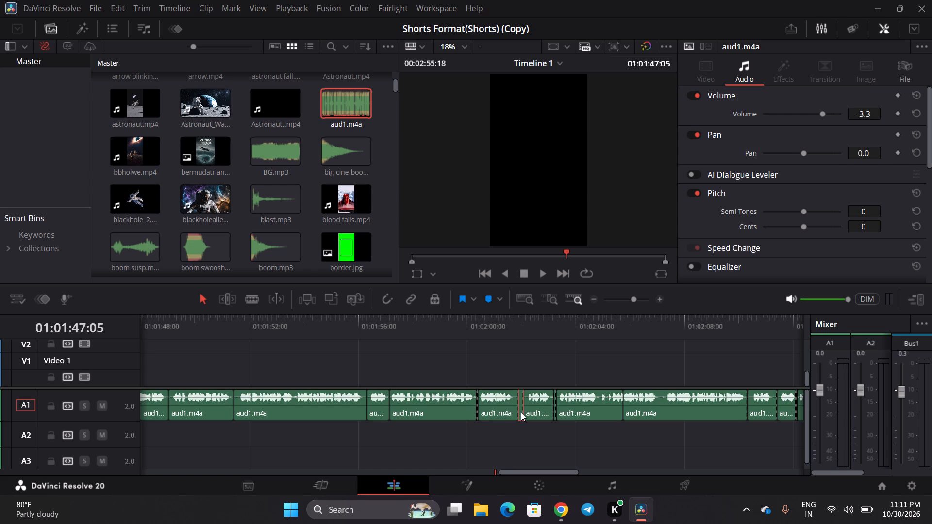
{"action": "key", "text": "BackSpace"}
{"action": "left_click", "coordinate": [521, 412]}
{"action": "key", "text": "BackSpace"}
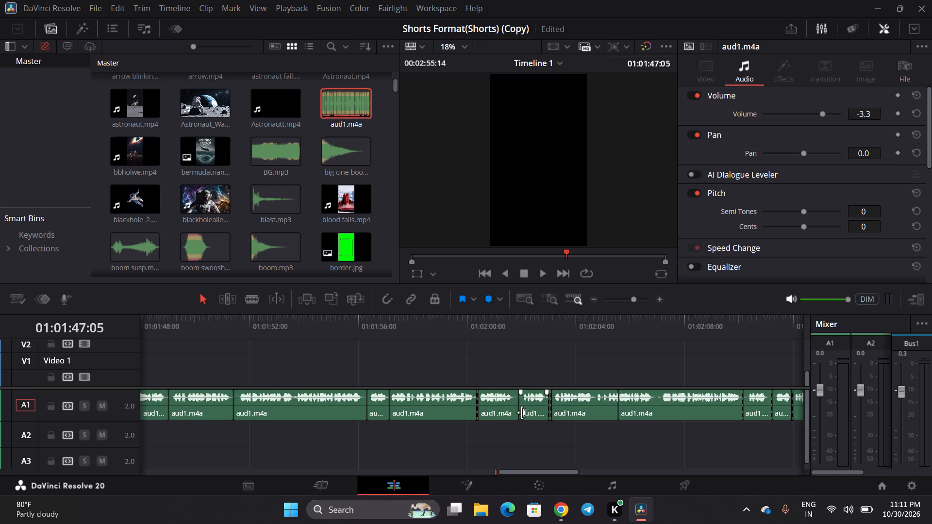
Play the recording from about 01:01:45:12 to 01:01:58:10, and delete the tiny aud1.m4a sliver at about 01:02:00:08, closing its gap.
{"action": "scroll", "coordinate": [498, 446], "scroll_direction": "right", "scroll_amount": 1}
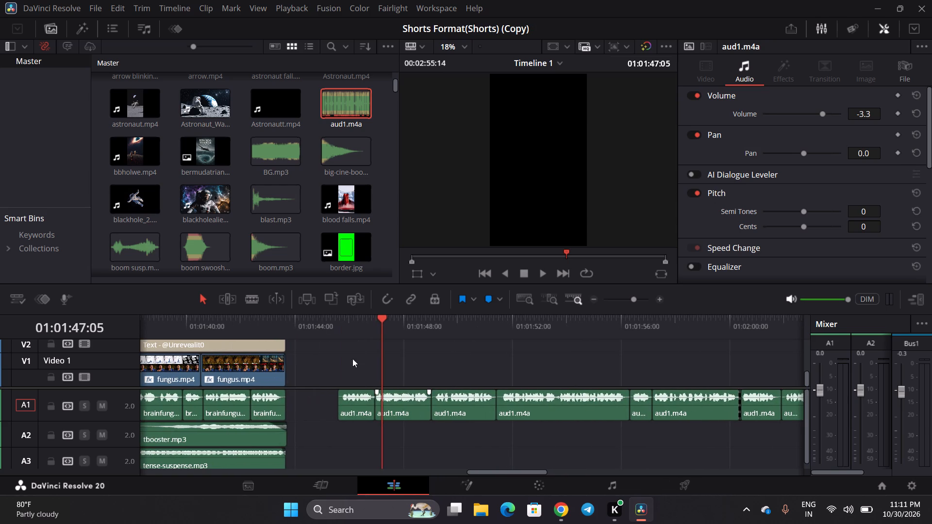
{"action": "left_click", "coordinate": [336, 330]}
{"action": "key", "text": "space"}
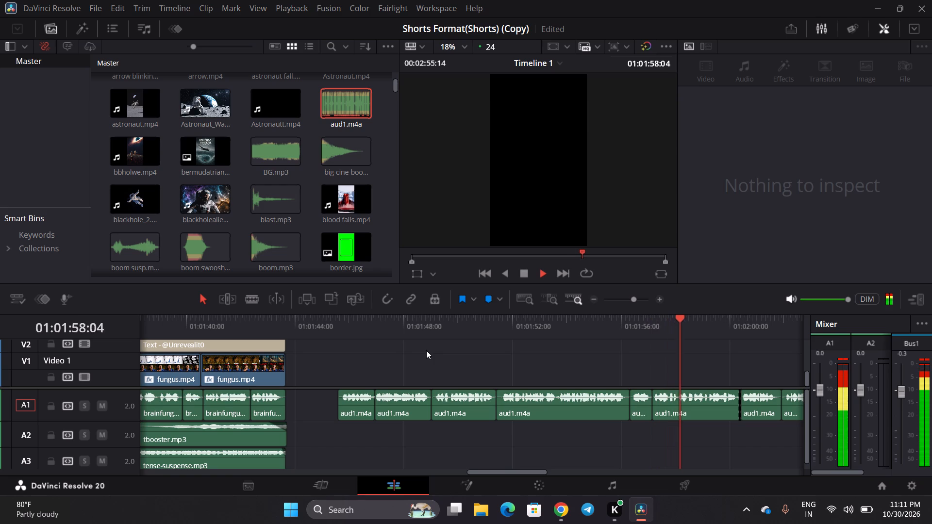
{"action": "key", "text": "space"}
{"action": "scroll", "coordinate": [441, 350], "scroll_direction": "left", "scroll_amount": 2}
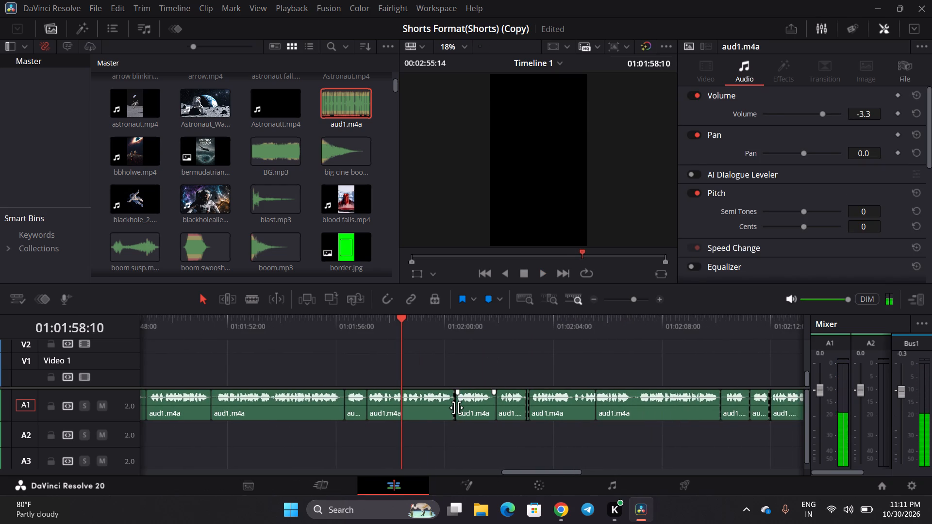
{"action": "left_click", "coordinate": [455, 408]}
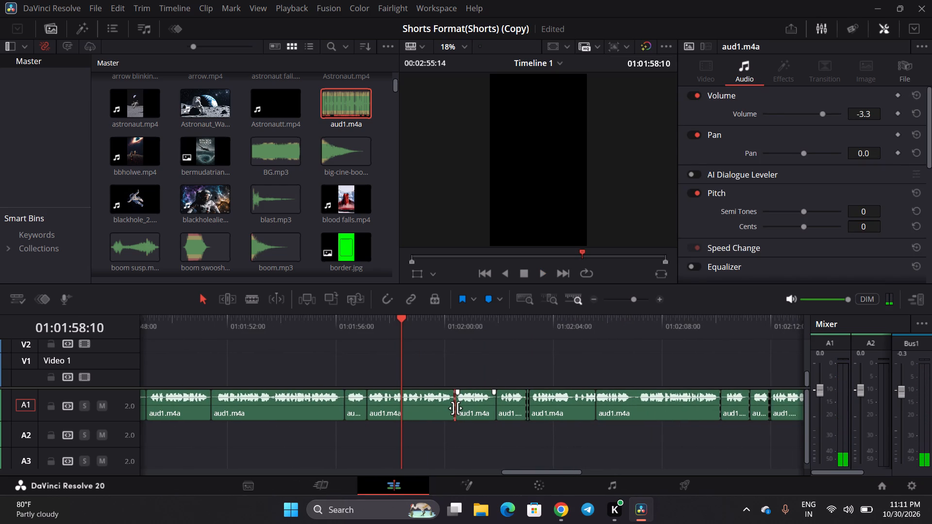
{"action": "key", "text": "BackSpace"}
{"action": "left_click", "coordinate": [455, 408]}
{"action": "key", "text": "BackSpace"}
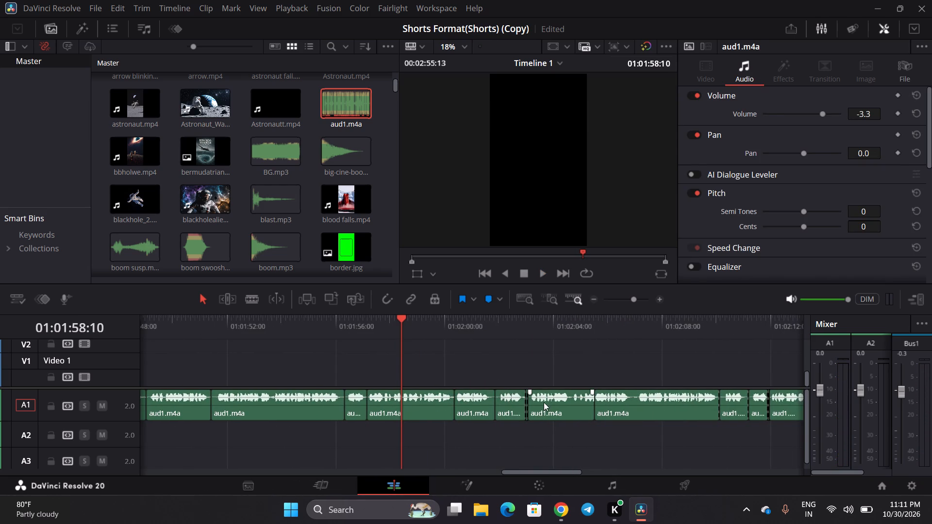
Delete the tiny aud1.m4a sliver at about 01:02:03:00 and close the gap it leaves.
{"action": "left_click", "coordinate": [527, 414]}
{"action": "key", "text": "BackSpace"}
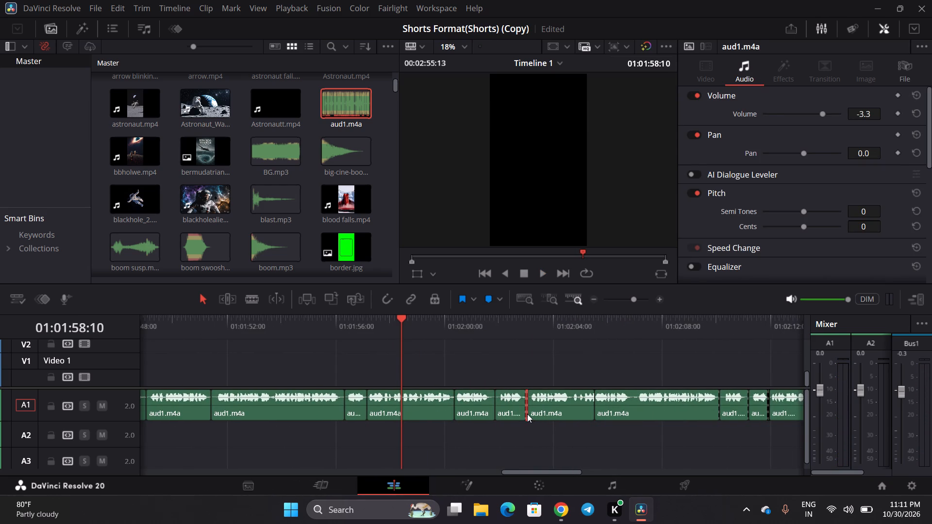
{"action": "left_click", "coordinate": [527, 414]}
{"action": "key", "text": "BackSpace"}
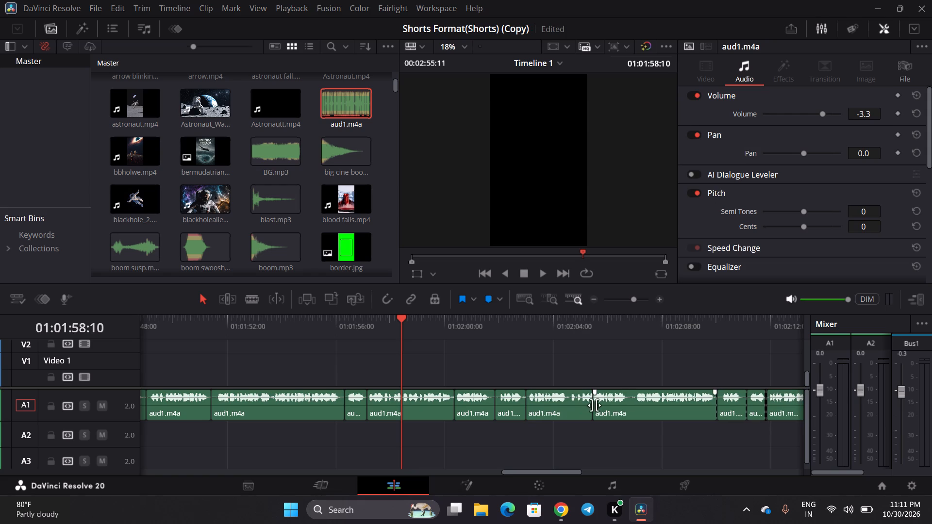
Play on from 01:01:58:10 to 01:02:12:23, and delete the aud1.m4a piece between about 01:02:10:01 and 01:02:11:02, closing its gap.
{"action": "key", "text": "space"}
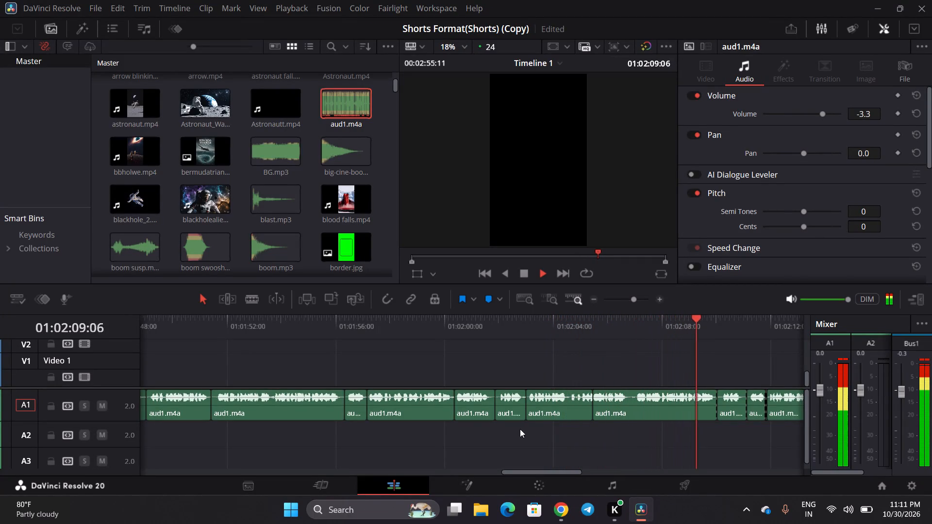
{"action": "key", "text": "space"}
{"action": "scroll", "coordinate": [551, 423], "scroll_direction": "left", "scroll_amount": 1}
{"action": "key", "text": "space"}
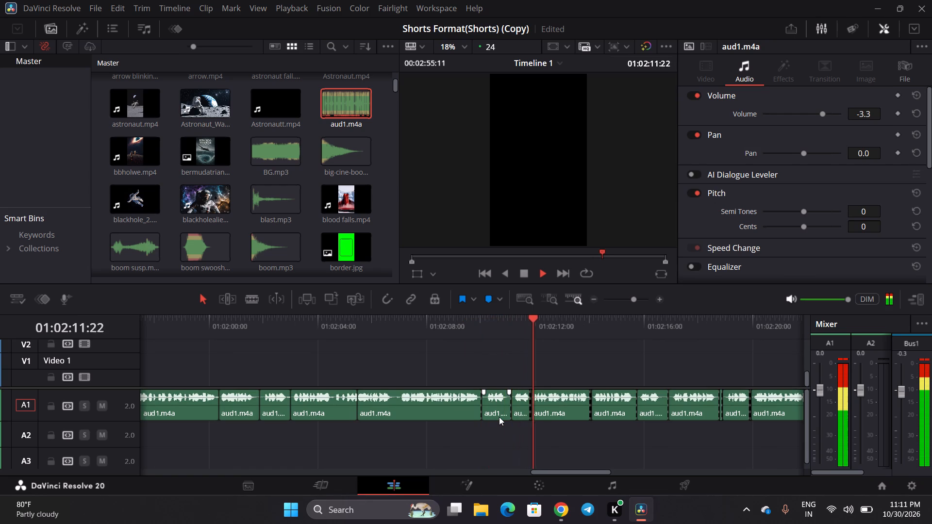
{"action": "key", "text": "space"}
{"action": "left_click_drag", "start_coordinate": [500, 371], "coordinate": [500, 376]}
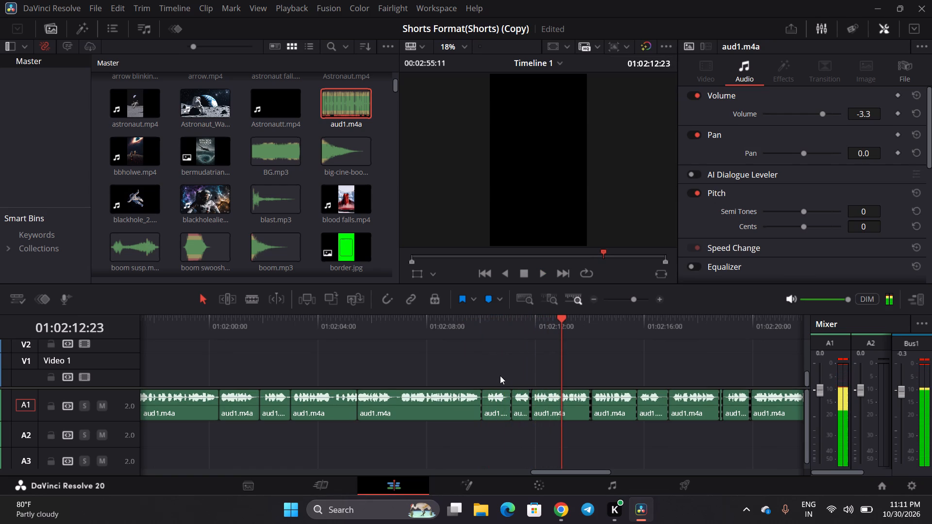
{"action": "left_click_drag", "start_coordinate": [500, 376], "coordinate": [503, 392]}
{"action": "key", "text": "BackSpace"}
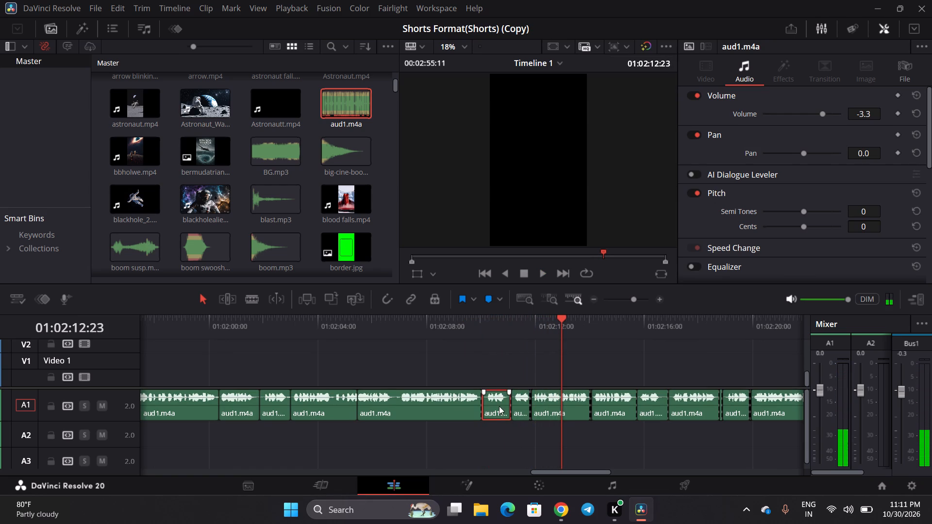
{"action": "left_click", "coordinate": [499, 406]}
{"action": "key", "text": "BackSpace"}
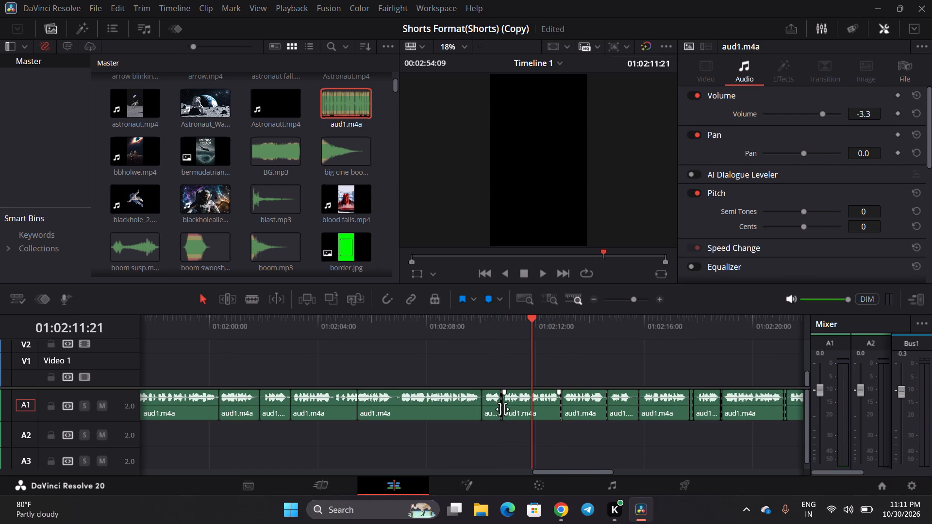
Delete the tiny aud1.m4a sliver at about 01:02:10:18 and close the gap it leaves.
{"action": "left_click", "coordinate": [502, 409]}
{"action": "left_click", "coordinate": [512, 430]}
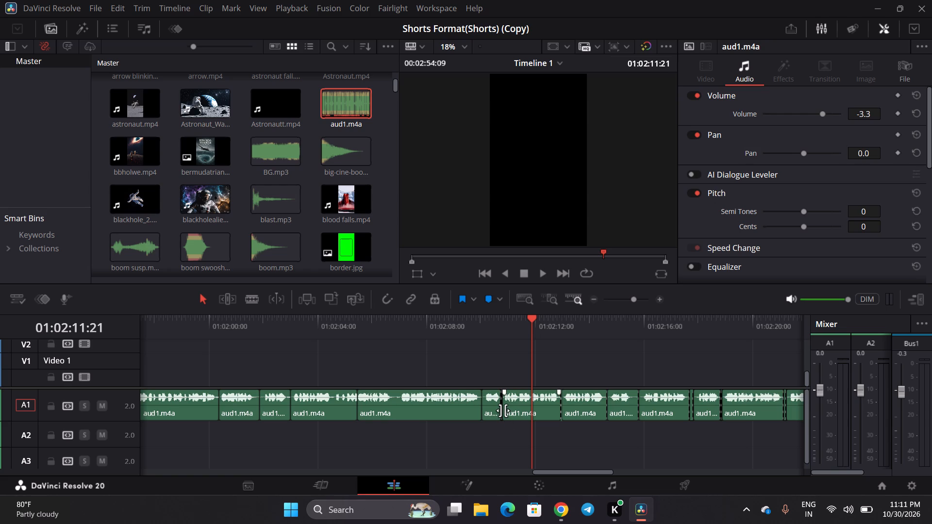
{"action": "left_click", "coordinate": [502, 410]}
{"action": "left_click", "coordinate": [504, 428]}
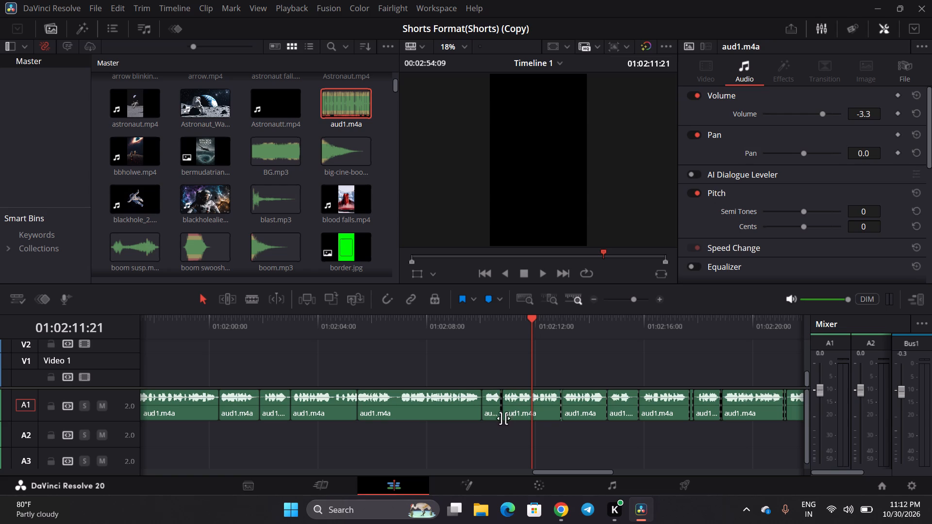
{"action": "left_click", "coordinate": [501, 411]}
{"action": "key", "text": "BackSpace"}
{"action": "left_click", "coordinate": [501, 411]}
{"action": "key", "text": "BackSpace"}
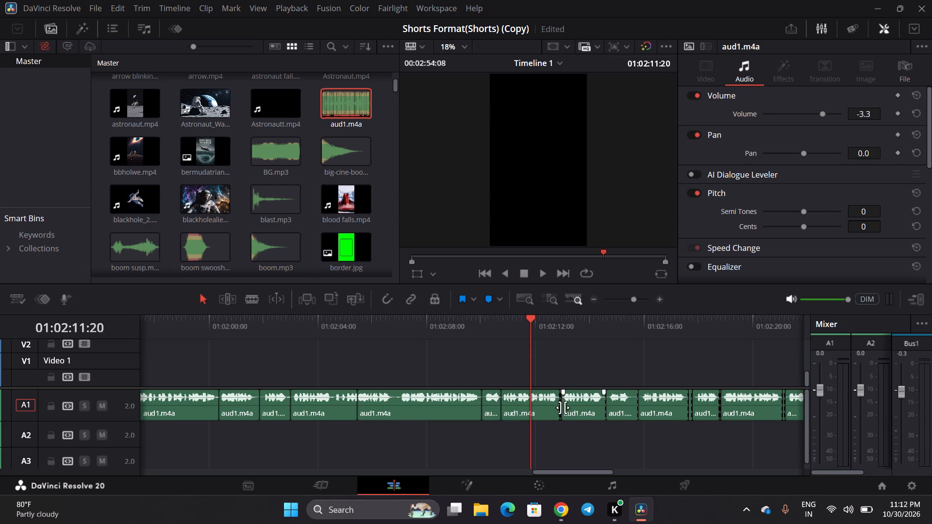
Delete the tiny aud1.m4a sliver at about 01:02:12:22 and close the gap it leaves.
{"action": "left_click", "coordinate": [560, 409]}
{"action": "key", "text": "BackSpace"}
{"action": "left_click", "coordinate": [560, 409]}
{"action": "key", "text": "BackSpace"}
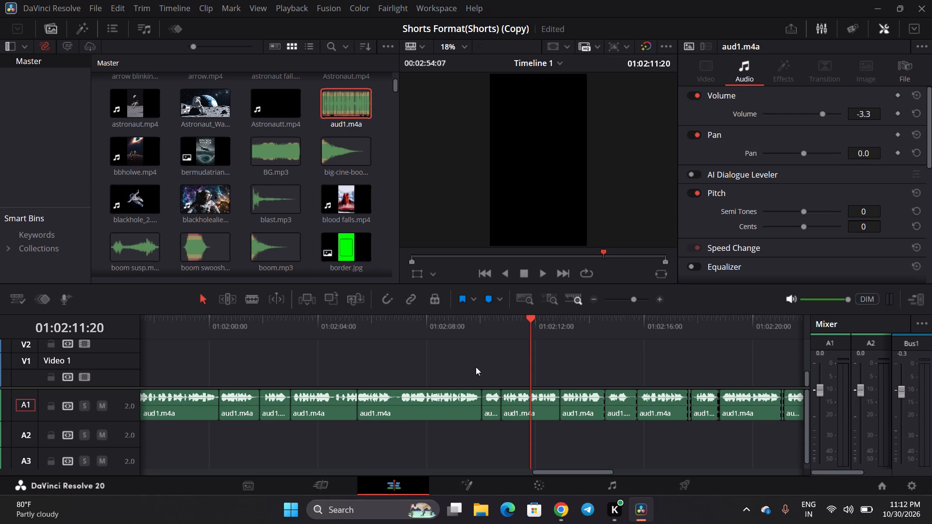
Play from about 01:02:09:05 to 01:02:16:12, and delete the aud1.m4a piece between about 01:02:14:14 and 01:02:15:18, closing its gap.
{"action": "left_click", "coordinate": [460, 328]}
{"action": "key", "text": "space"}
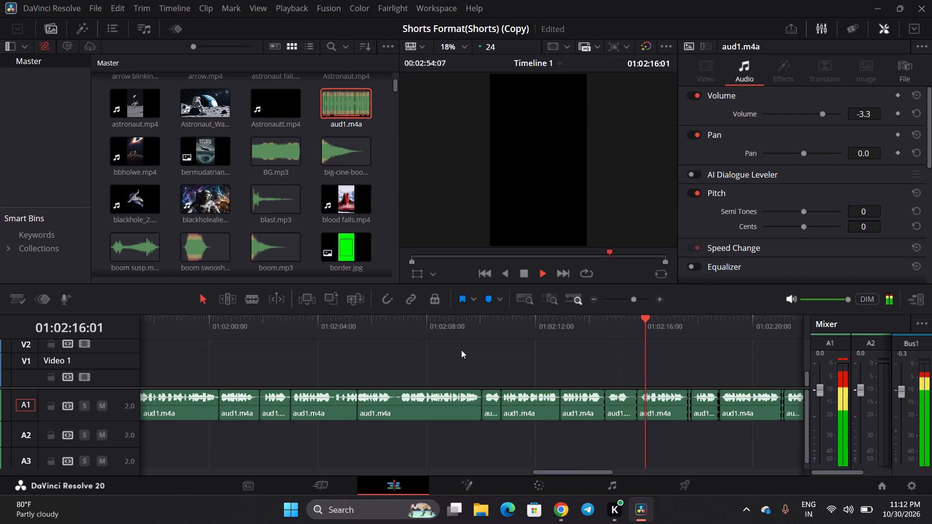
{"action": "key", "text": "space"}
{"action": "left_click", "coordinate": [619, 402]}
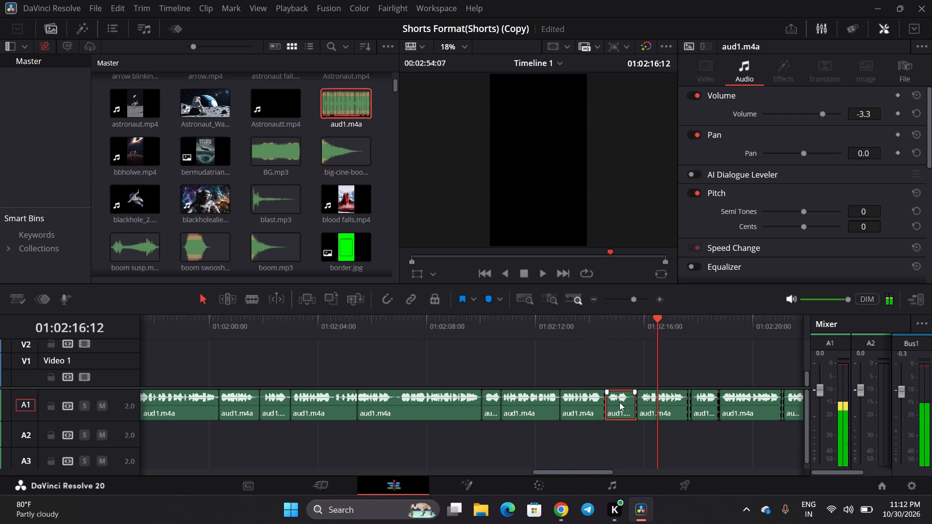
{"action": "key", "text": "BackSpace"}
{"action": "left_click", "coordinate": [619, 402]}
{"action": "key", "text": "BackSpace"}
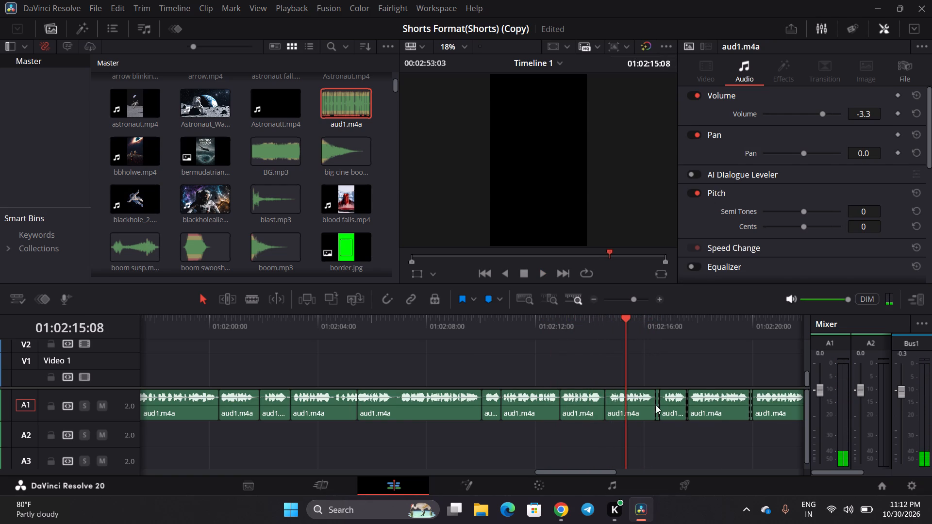
Delete the tiny aud1.m4a sliver at about 01:02:16:12 and close the gap it leaves.
{"action": "left_click", "coordinate": [658, 409]}
{"action": "key", "text": "BackSpace"}
{"action": "left_click", "coordinate": [658, 409]}
{"action": "key", "text": "BackSpace"}
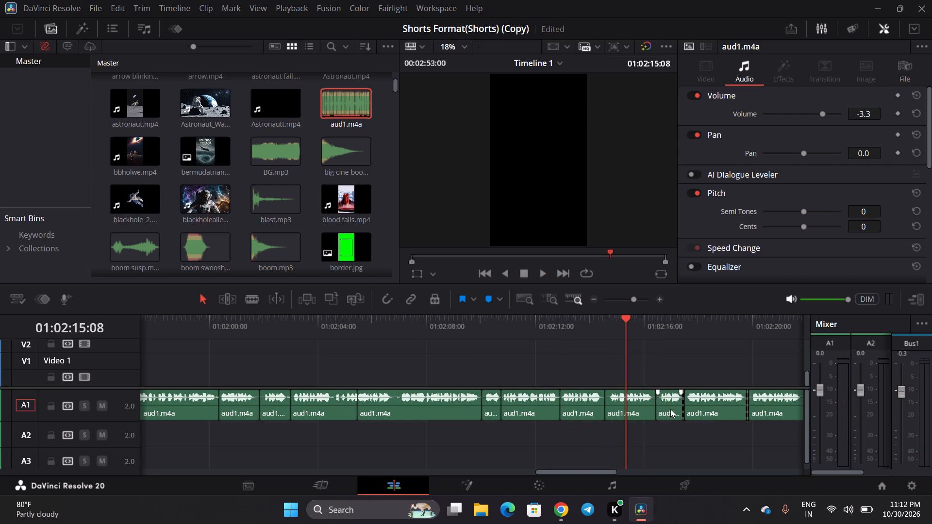
Delete the tiny aud1.m4a sliver at about 01:02:17:11 and close the gap it leaves.
{"action": "left_click", "coordinate": [683, 413]}
{"action": "left_click", "coordinate": [689, 431]}
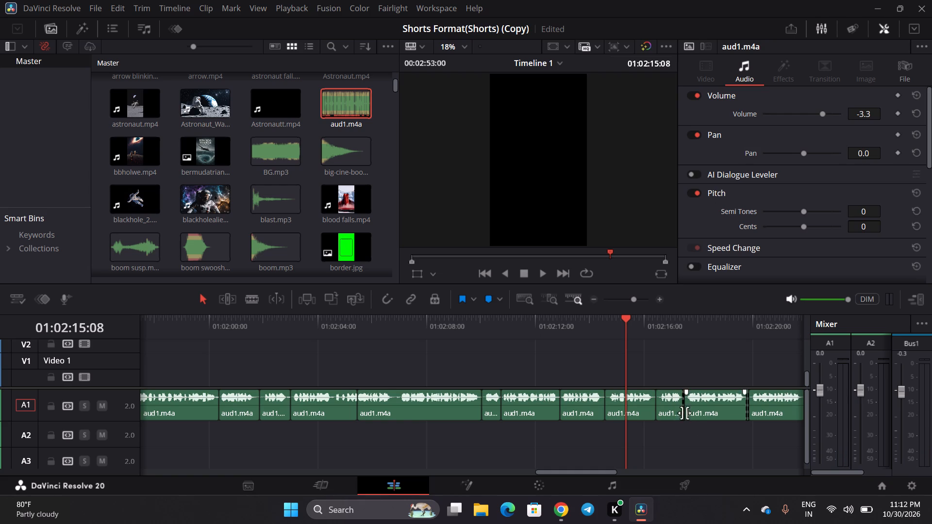
{"action": "left_click", "coordinate": [684, 412]}
{"action": "key", "text": "BackSpace"}
{"action": "left_click", "coordinate": [684, 412]}
{"action": "key", "text": "BackSpace"}
Delete the tiny aud1.m4a sliver at about 01:02:19:18 and close the gap it leaves.
{"action": "left_click", "coordinate": [746, 412]}
{"action": "key", "text": "BackSpace"}
{"action": "left_click", "coordinate": [746, 412]}
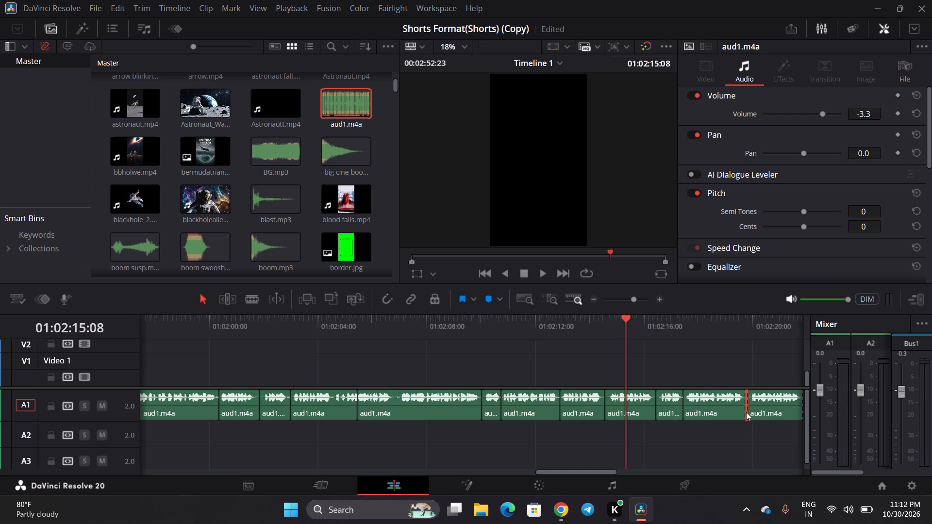
{"action": "key", "text": "BackSpace"}
Play on to 01:02:30:07, and delete the sliver and long aud1.m4a piece between about 01:02:21:19 and 01:02:29:03, closing the gap.
{"action": "scroll", "coordinate": [673, 434], "scroll_direction": "left", "scroll_amount": 1}
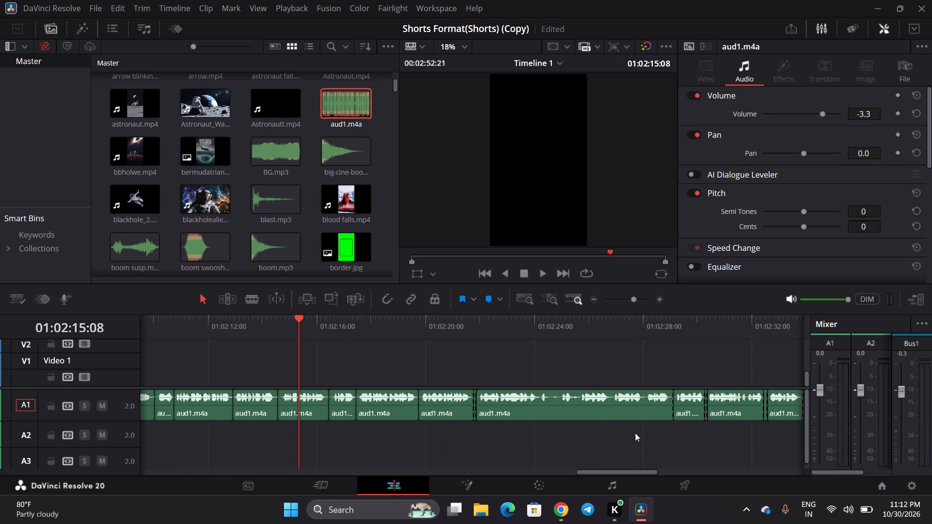
{"action": "scroll", "coordinate": [635, 433], "scroll_direction": "left", "scroll_amount": 1}
{"action": "key", "text": "space"}
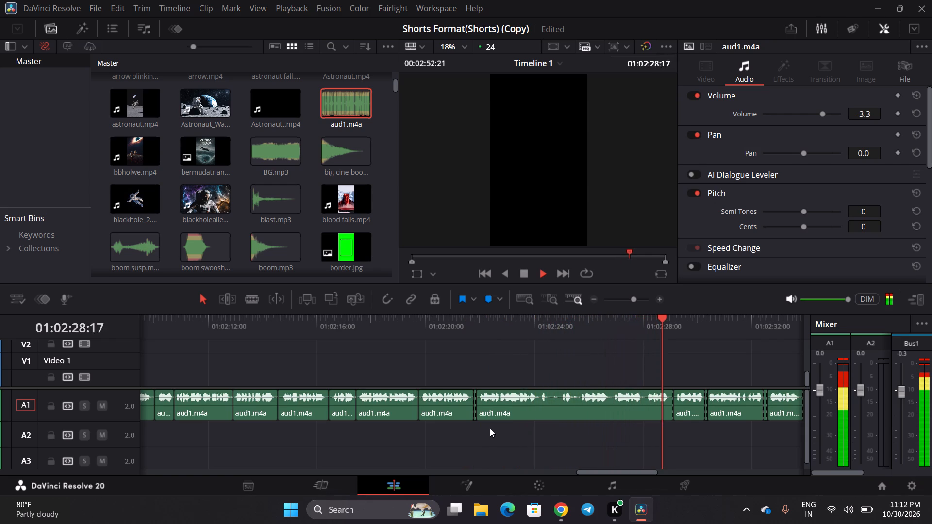
{"action": "key", "text": "space"}
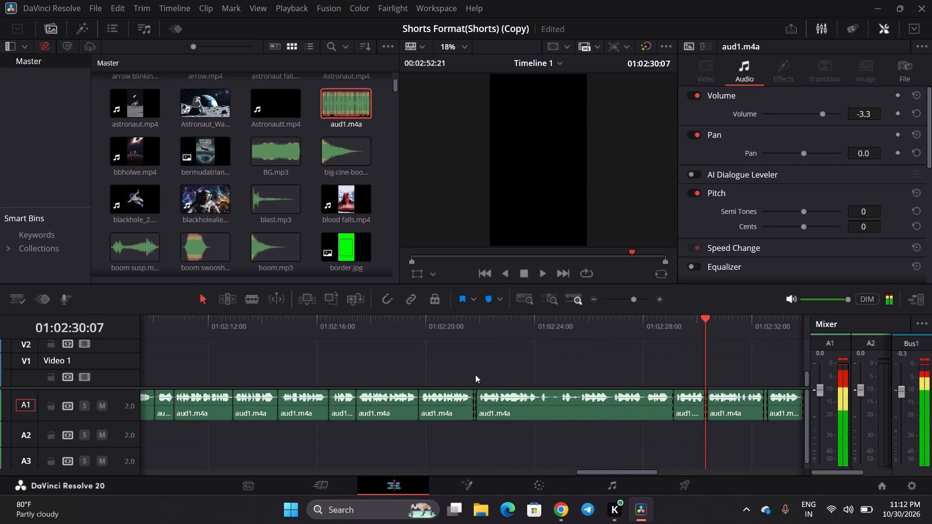
{"action": "left_click_drag", "start_coordinate": [475, 372], "coordinate": [482, 401]}
{"action": "key", "text": "BackSpace"}
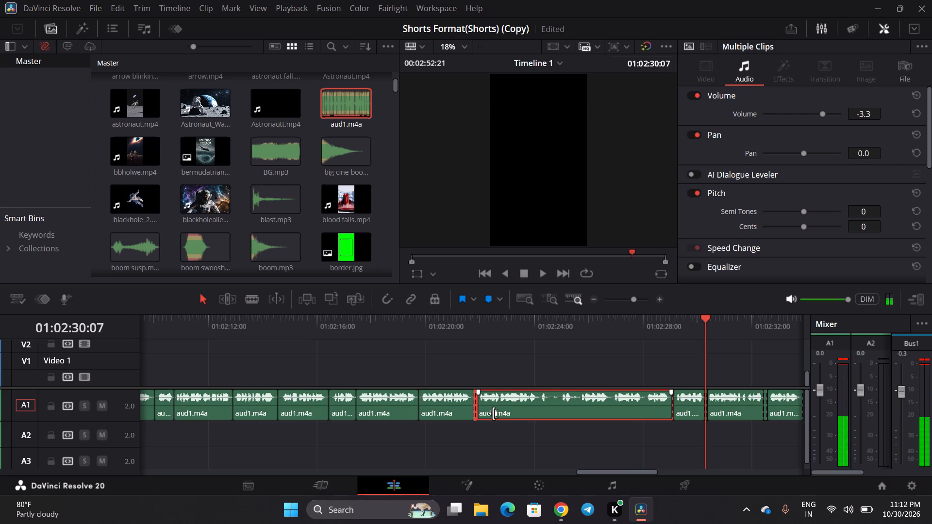
{"action": "left_click", "coordinate": [516, 409]}
{"action": "key", "text": "BackSpace"}
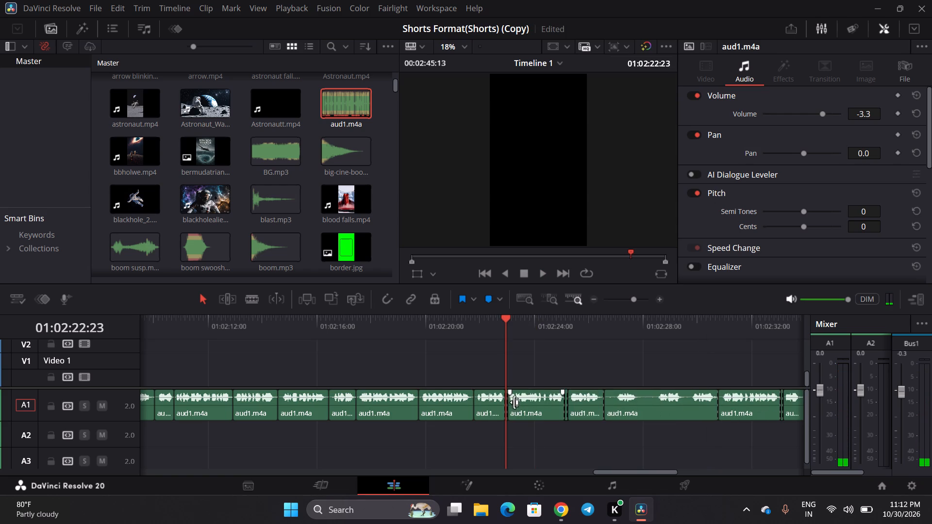
Move the playhead to 01:02:22:02, and delete the tiny aud1.m4a sliver at about 01:02:22:23, closing its gap.
{"action": "left_click", "coordinate": [483, 327]}
{"action": "left_click", "coordinate": [505, 403]}
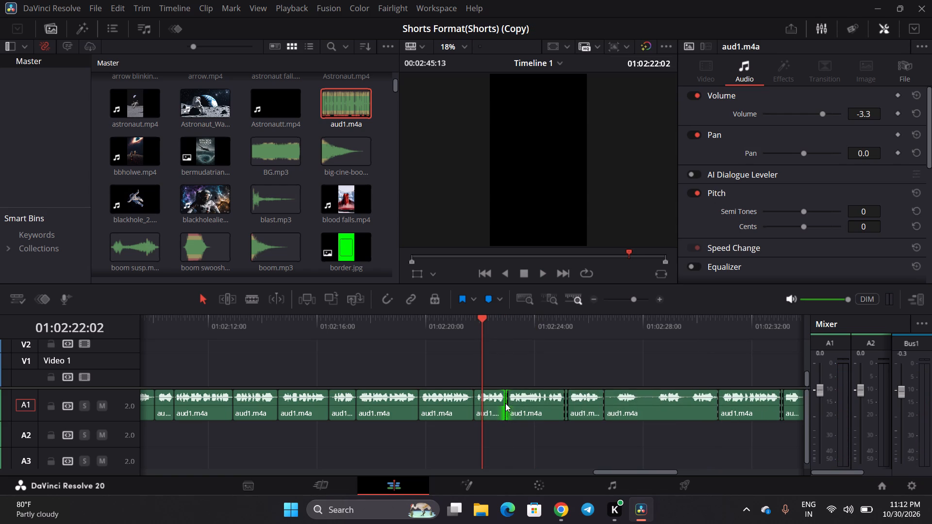
{"action": "left_click_drag", "start_coordinate": [515, 433], "coordinate": [515, 429]}
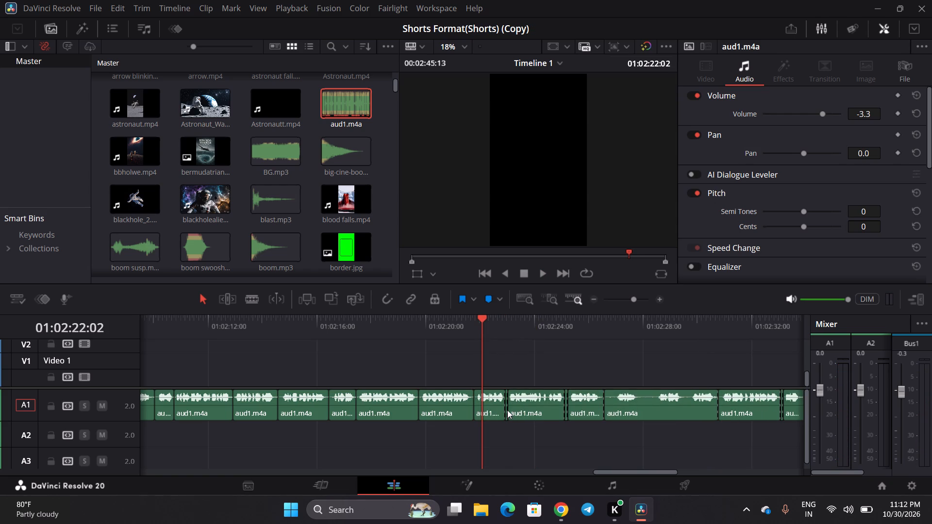
{"action": "left_click", "coordinate": [507, 410]}
{"action": "key", "text": "BackSpace"}
{"action": "left_click", "coordinate": [507, 410]}
{"action": "key", "text": "BackSpace"}
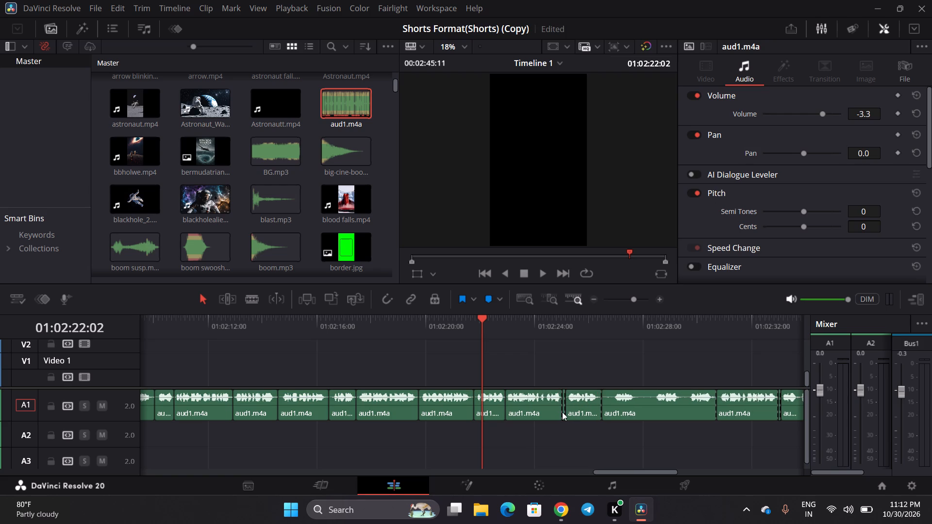
Delete the tiny aud1.m4a sliver at about 01:02:25:01 and close the gap it leaves.
{"action": "left_click", "coordinate": [563, 413]}
{"action": "key", "text": "BackSpace"}
{"action": "left_click", "coordinate": [563, 413]}
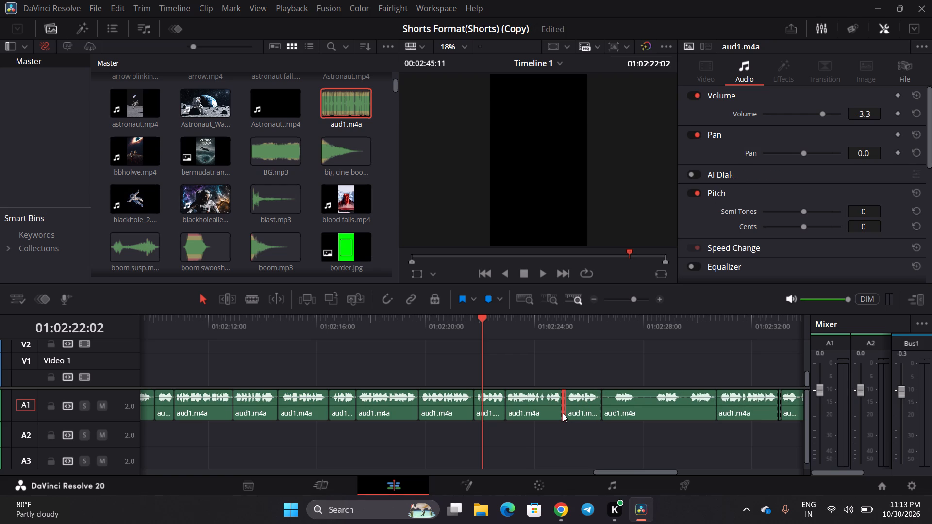
{"action": "key", "text": "BackSpace"}
Delete the long aud1.m4a piece between about 01:02:26:08 and 01:02:30:13 and close the gap it leaves.
{"action": "left_click", "coordinate": [634, 408]}
{"action": "key", "text": "BackSpace"}
{"action": "left_click", "coordinate": [634, 408]}
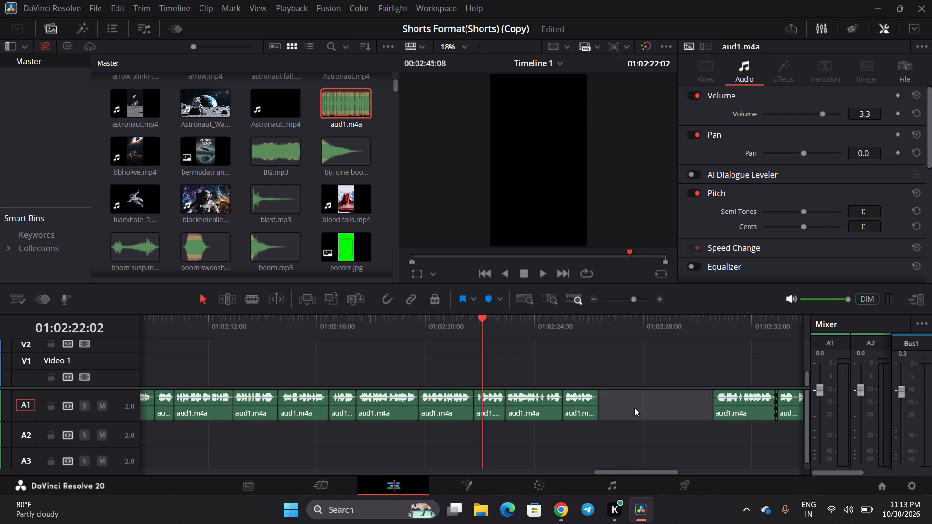
{"action": "key", "text": "BackSpace"}
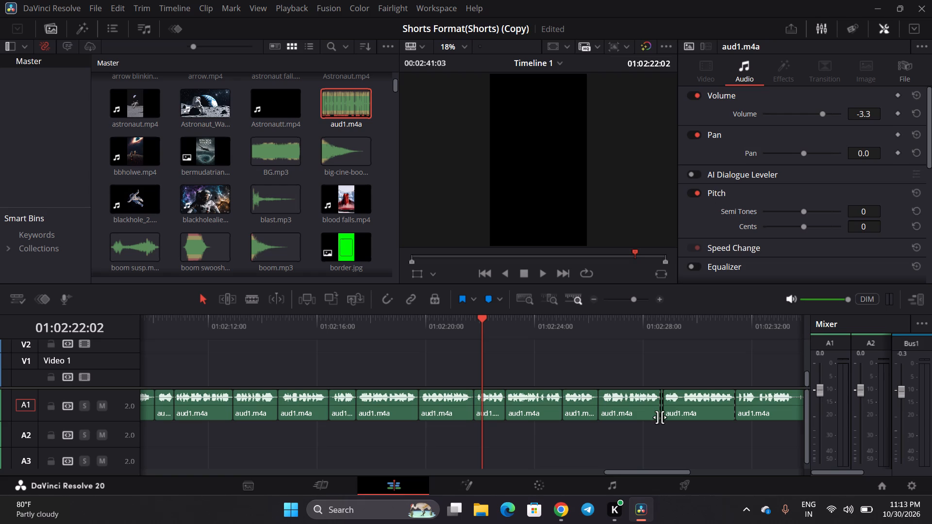
Delete the tiny aud1.m4a sliver at about 01:02:28:16 and close the gap it leaves.
{"action": "left_click", "coordinate": [662, 414]}
{"action": "key", "text": "BackSpace"}
{"action": "left_click", "coordinate": [662, 414]}
{"action": "key", "text": "BackSpace"}
Play from about 01:02:19:23 to 01:02:34:11, and delete the aud1.m4a piece between about 01:02:31:08 and 01:02:34:02, closing its gap.
{"action": "key", "text": "space"}
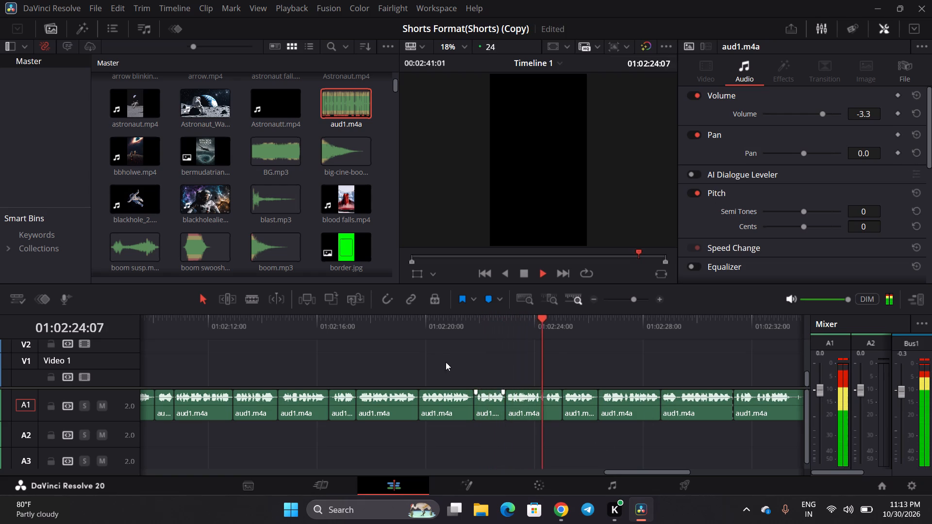
{"action": "left_click", "coordinate": [425, 339]}
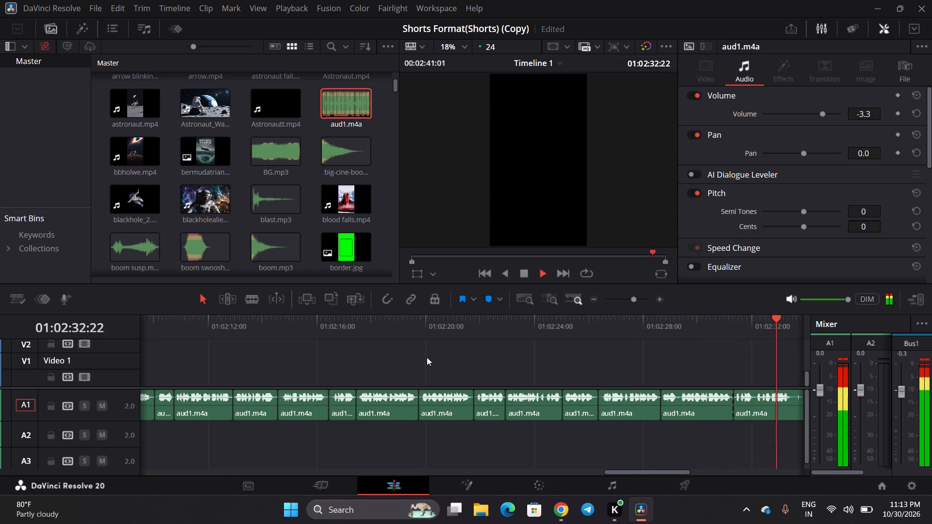
{"action": "key", "text": "space"}
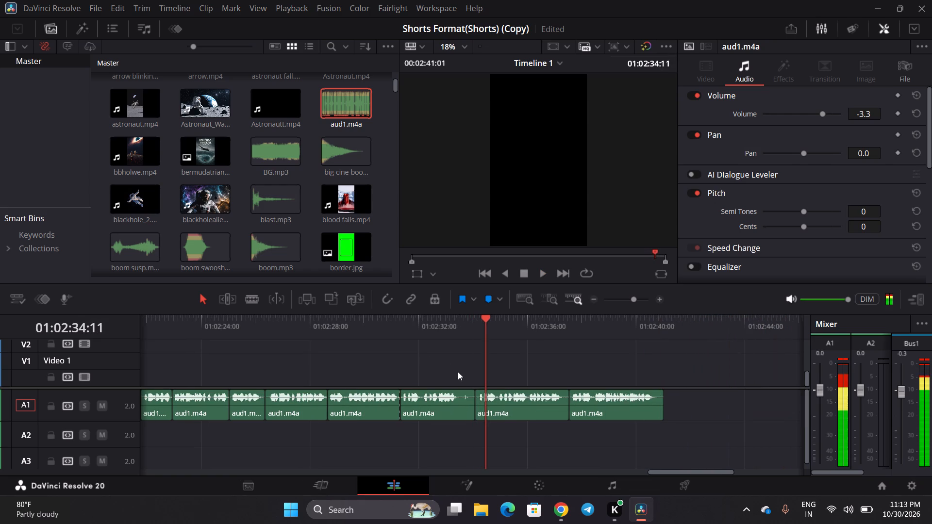
{"action": "left_click", "coordinate": [440, 411]}
{"action": "key", "text": "BackSpace"}
{"action": "left_click", "coordinate": [440, 411]}
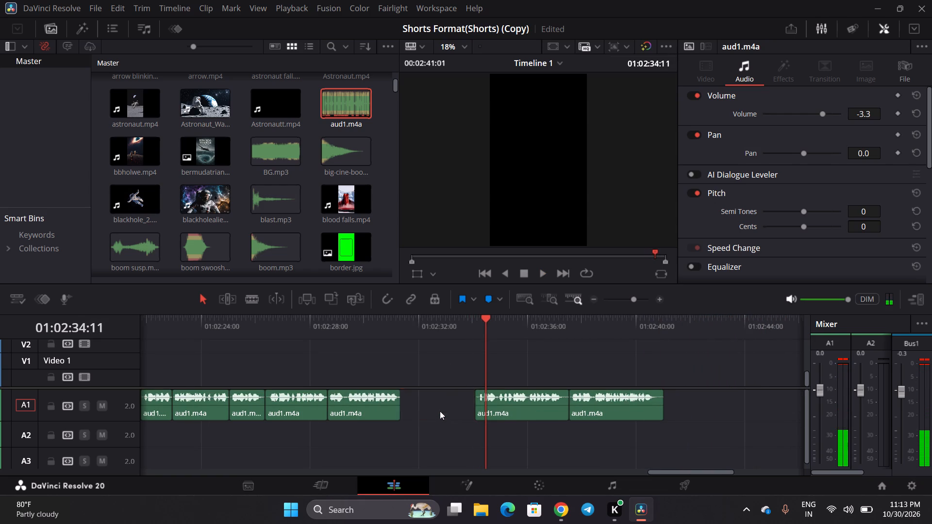
{"action": "key", "text": "BackSpace"}
Play the recording through to its end at 01:02:38:07, and replay its beginning from about 01:01:45:00 to 01:01:47:01.
{"action": "key", "text": "space"}
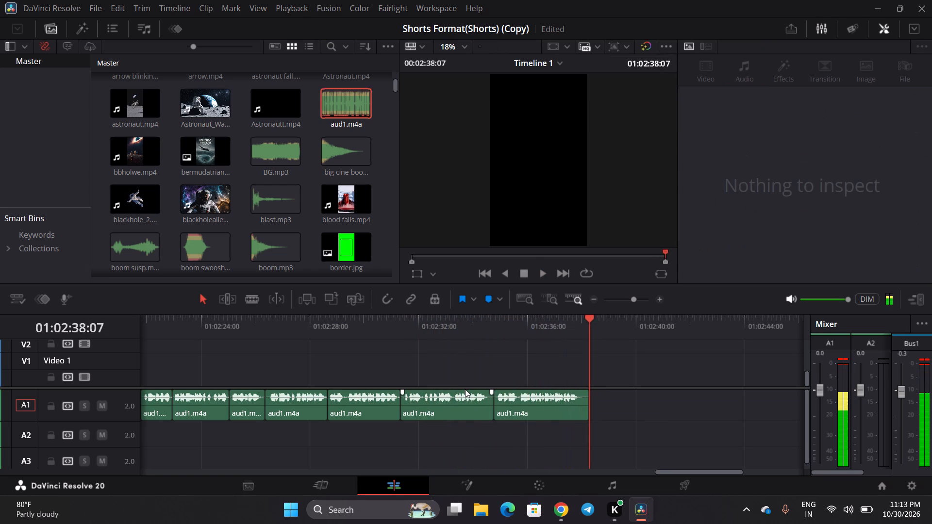
{"action": "scroll", "coordinate": [465, 389], "scroll_direction": "right", "scroll_amount": 4}
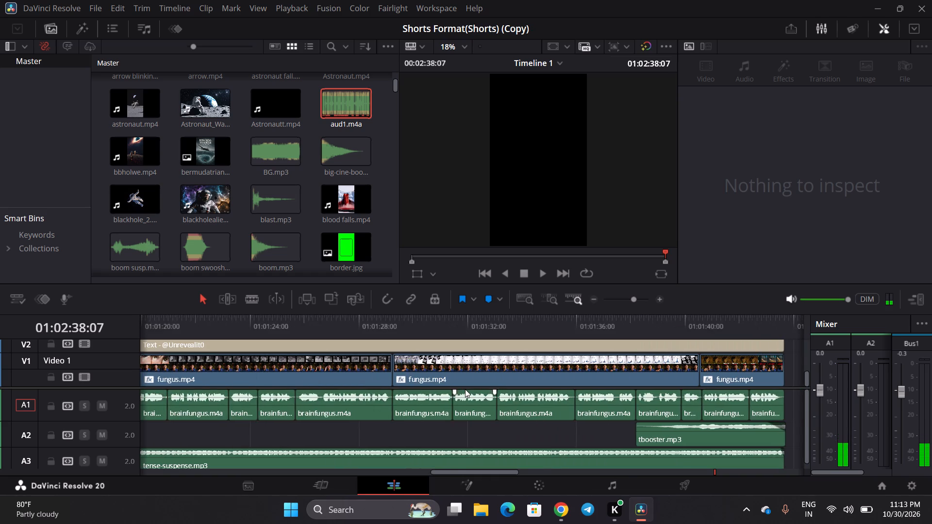
{"action": "left_click", "coordinate": [454, 334]}
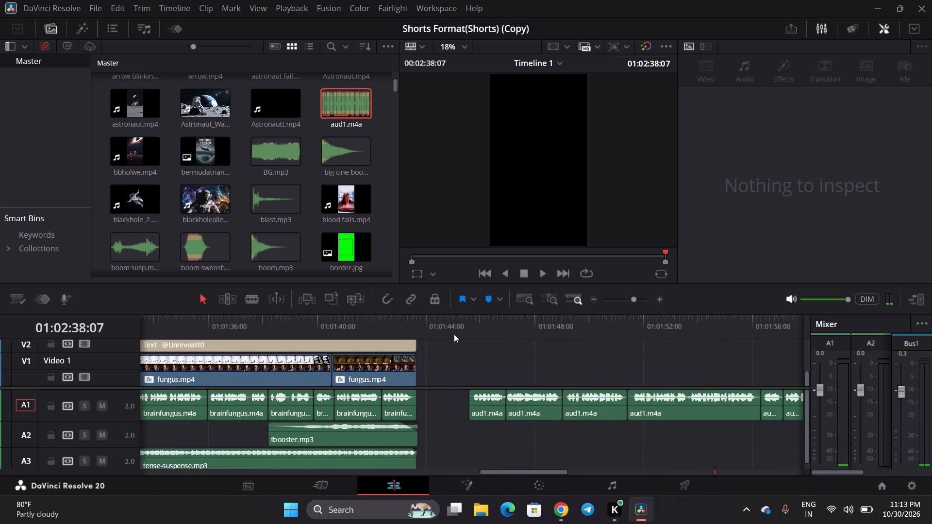
{"action": "key", "text": "space"}
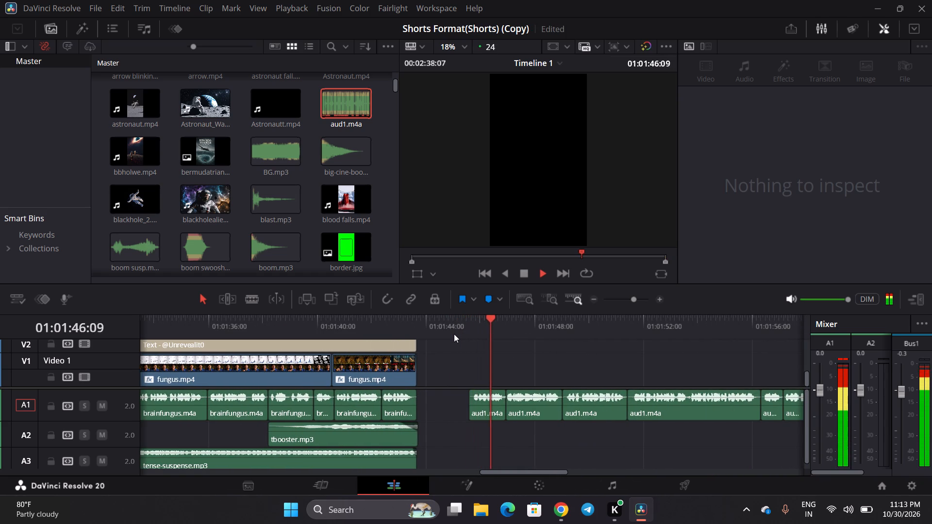
{"action": "key", "text": "space"}
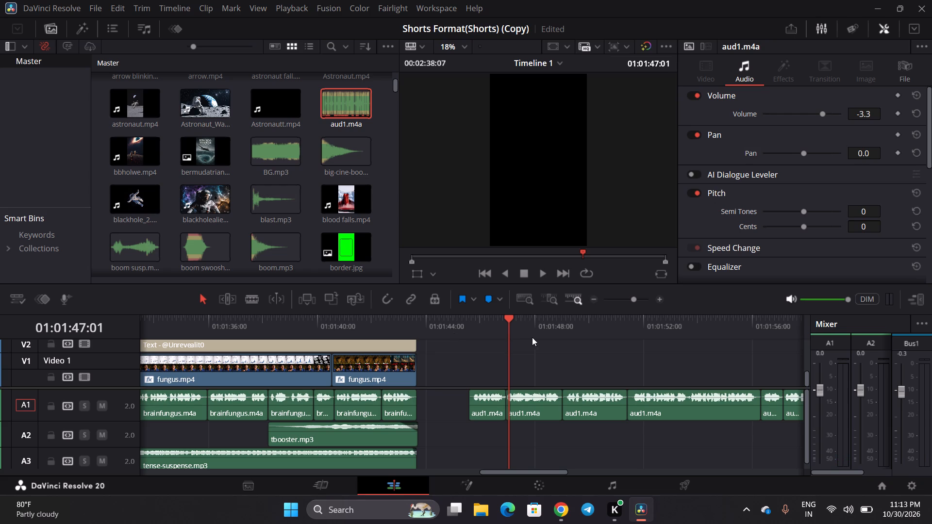
{"action": "scroll", "coordinate": [537, 355], "scroll_direction": "left", "scroll_amount": 2}
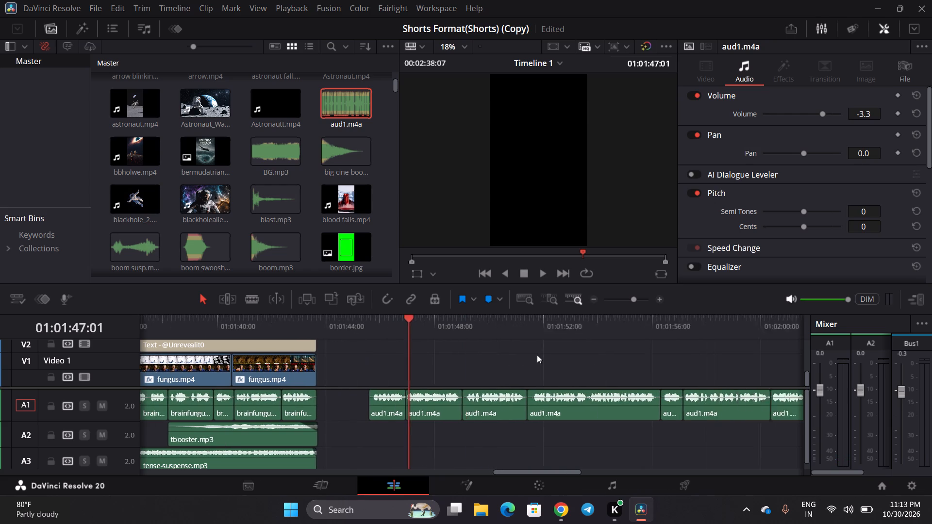
{"action": "scroll", "coordinate": [537, 355], "scroll_direction": "left", "scroll_amount": 2}
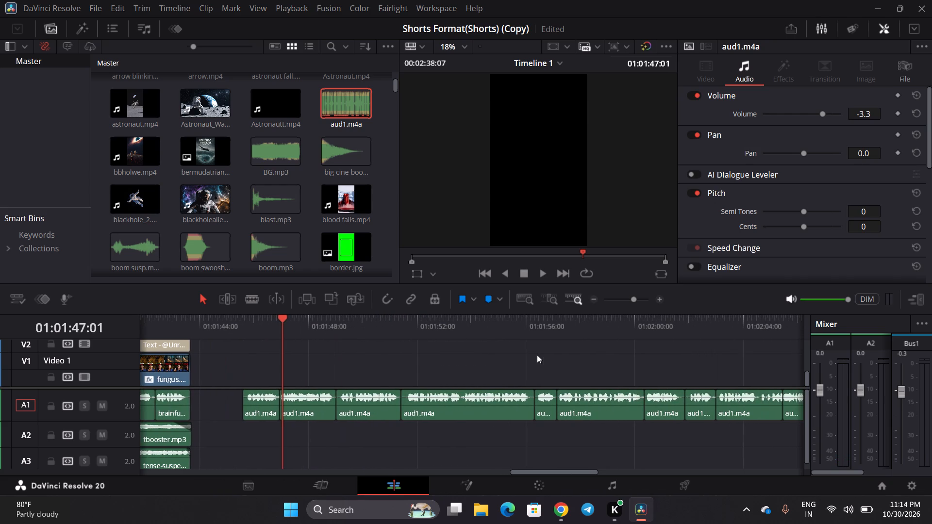
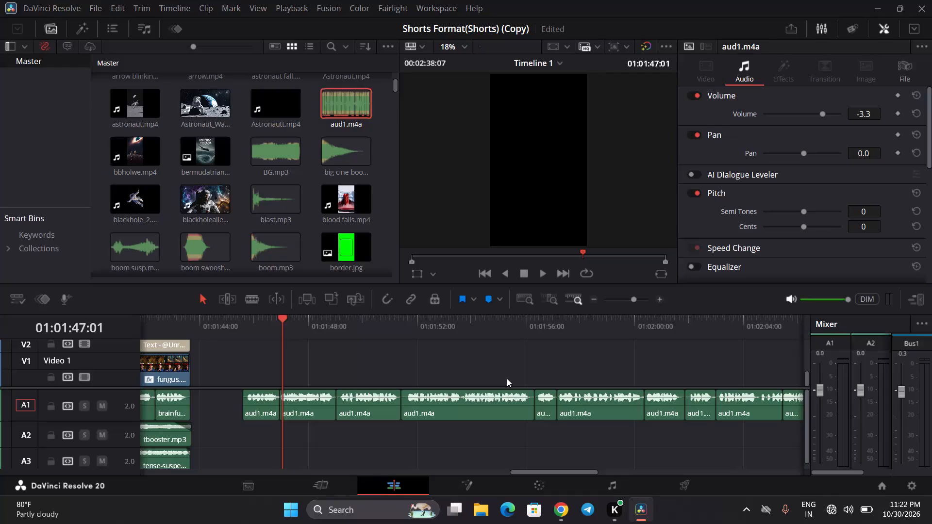
Save the Shorts Format(Shorts) (Copy) project.
{"action": "key", "text": "ctrl+s"}
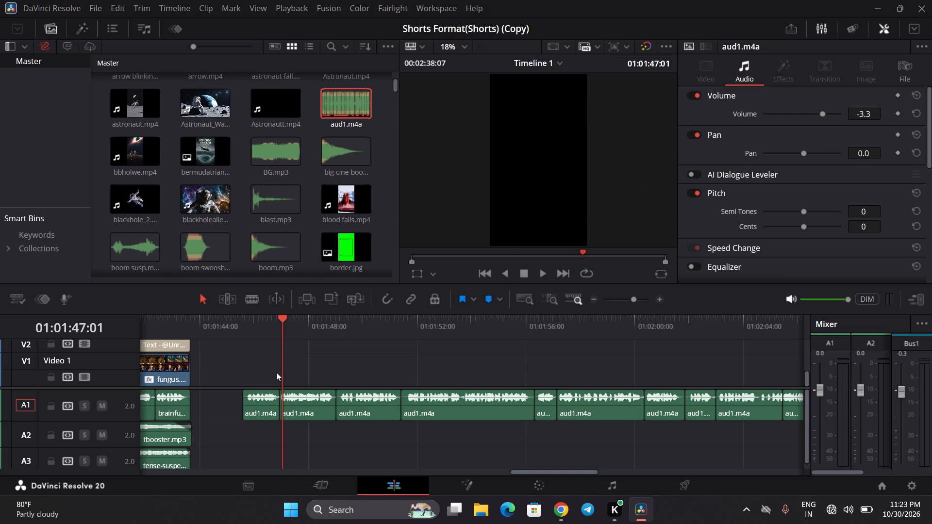
Examine the timeline from the end of the fungus.mp4 section at about 01:01:41:15 to the early aud1.m4a pieces at 01:01:47:10.
{"action": "scroll", "coordinate": [282, 388], "scroll_direction": "right", "scroll_amount": 2}
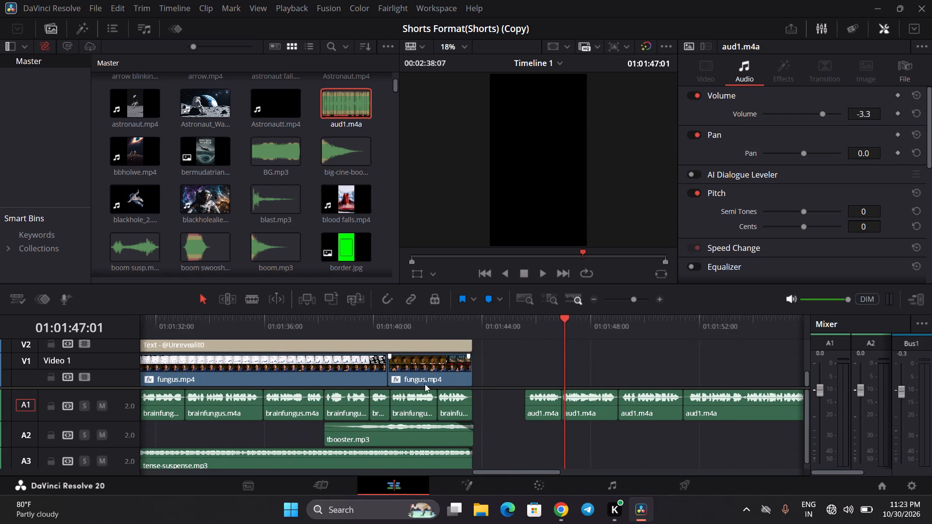
{"action": "left_click", "coordinate": [429, 314]}
{"action": "left_click", "coordinate": [418, 322]}
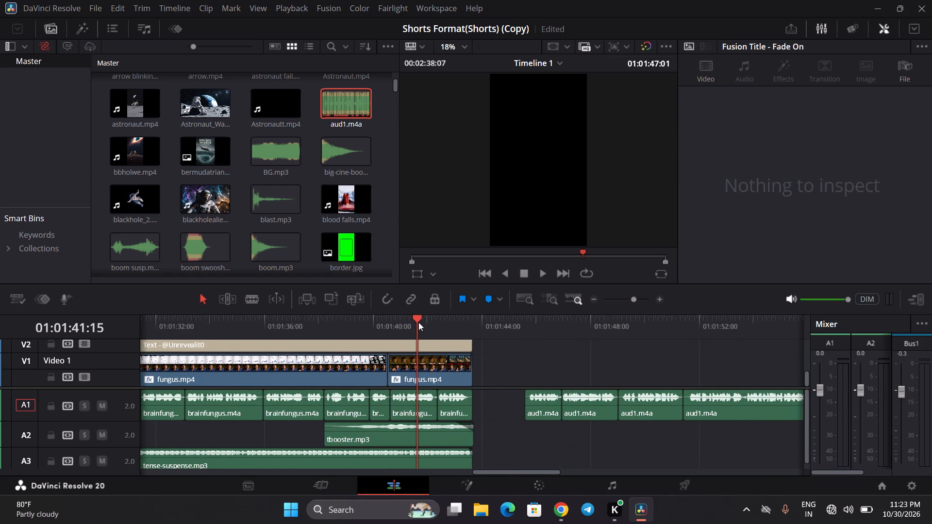
{"action": "scroll", "coordinate": [418, 322], "scroll_direction": "left", "scroll_amount": 1}
{"action": "left_click", "coordinate": [400, 323]}
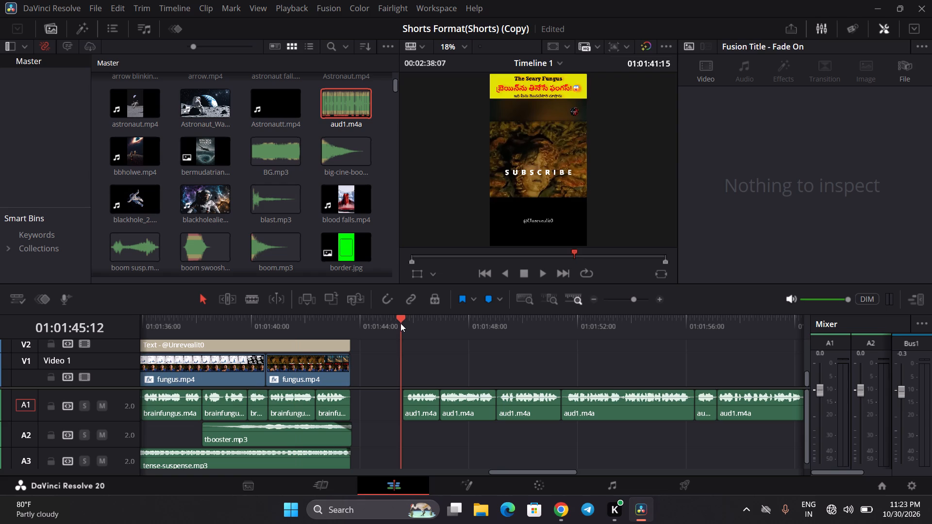
{"action": "left_click", "coordinate": [432, 327]}
{"action": "left_click", "coordinate": [453, 328]}
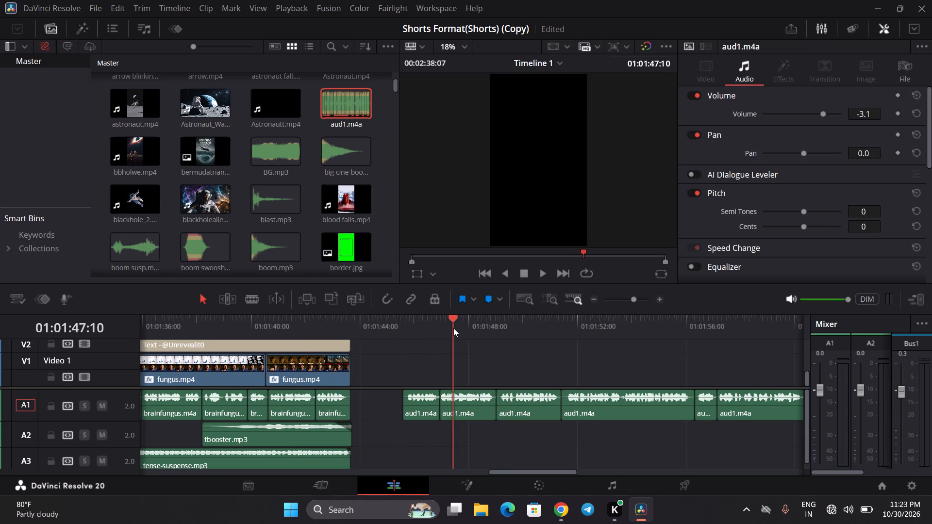
Close DaVinci Resolve.
{"action": "left_click", "coordinate": [913, 6]}
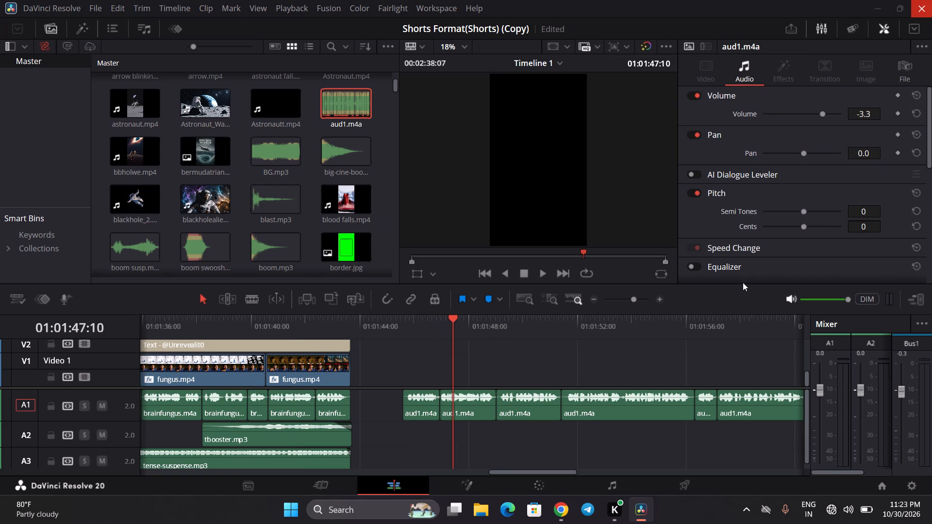